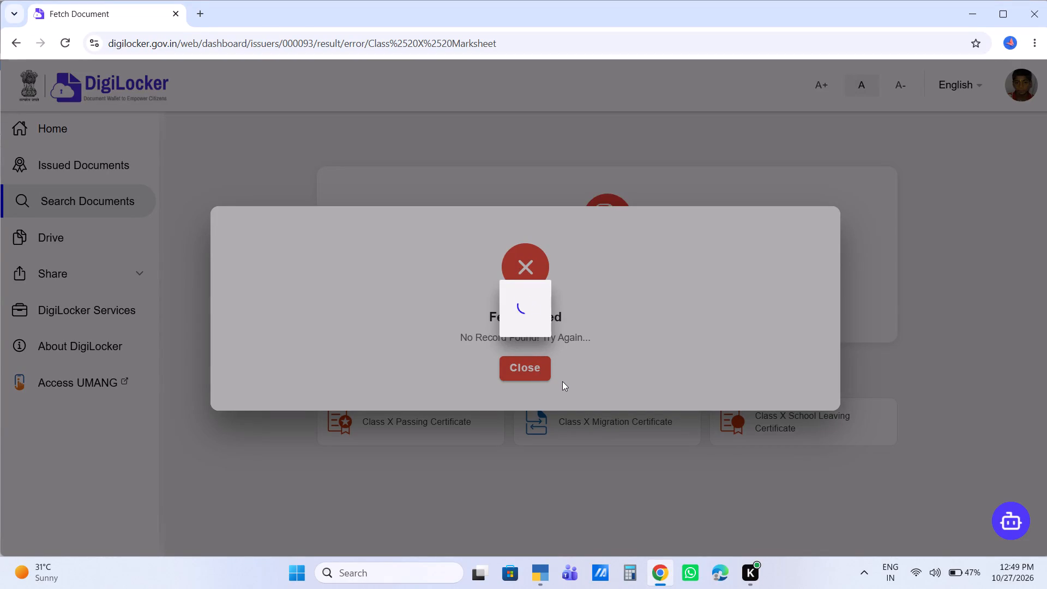
Try to dismiss the failed fetch message and go back to the Bihar School Examination Board documents page.
{"action": "left_click", "coordinate": [537, 371]}
{"action": "double_click", "coordinate": [537, 370]}
{"action": "right_click", "coordinate": [913, 268]}
{"action": "right_click", "coordinate": [914, 263]}
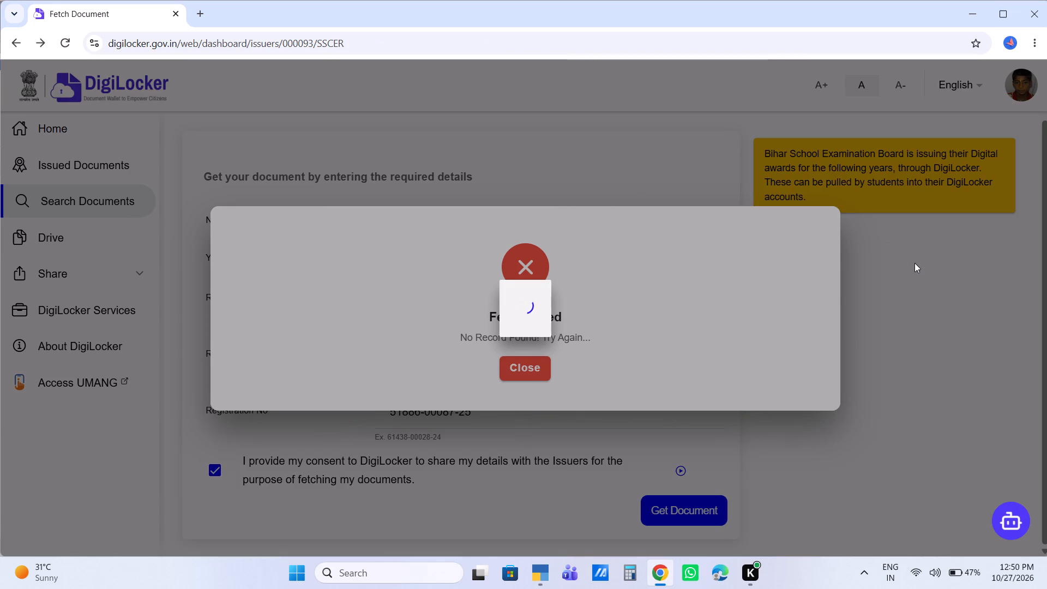
{"action": "right_click", "coordinate": [914, 263]}
{"action": "right_click", "coordinate": [914, 263]}
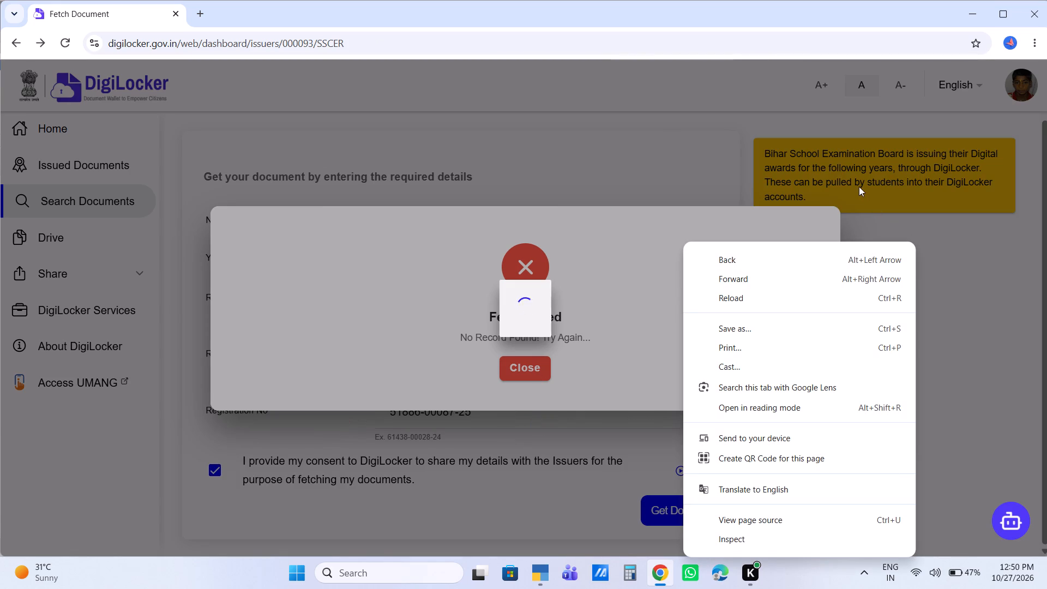
{"action": "left_click", "coordinate": [840, 259]}
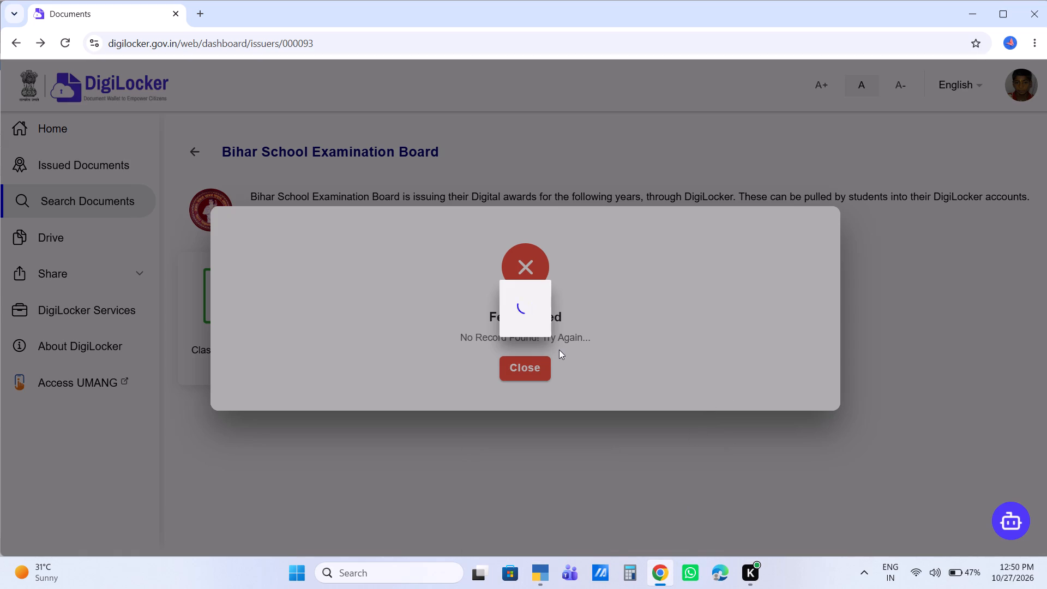
Switch to TallyPrime and abandon the open purchase voucher, returning to the Gateway of Tally.
{"action": "left_click", "coordinate": [537, 570]}
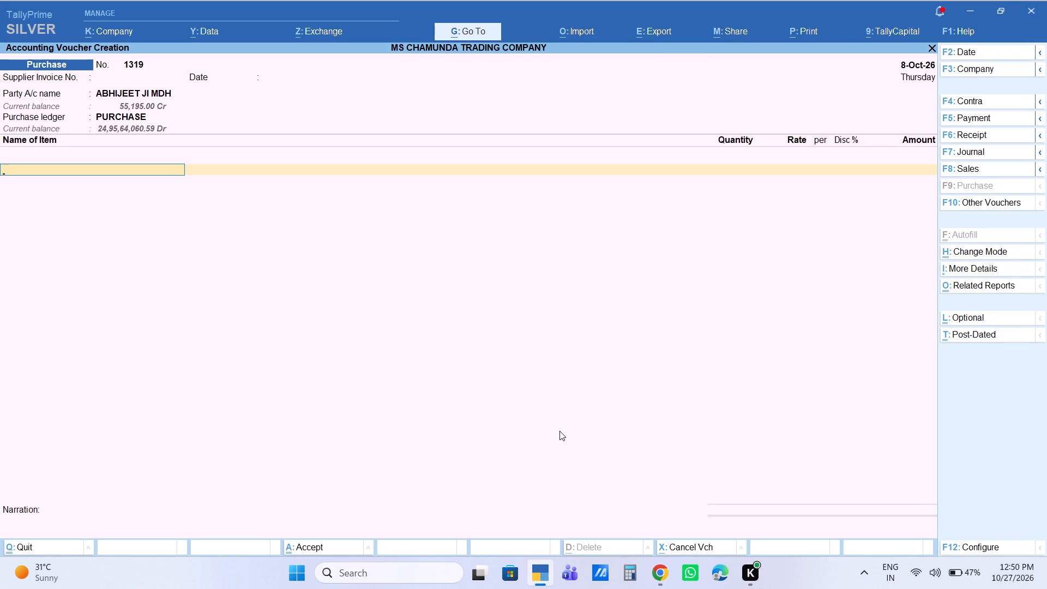
{"action": "key", "text": "Escape"}
{"action": "key", "text": "Escape"}
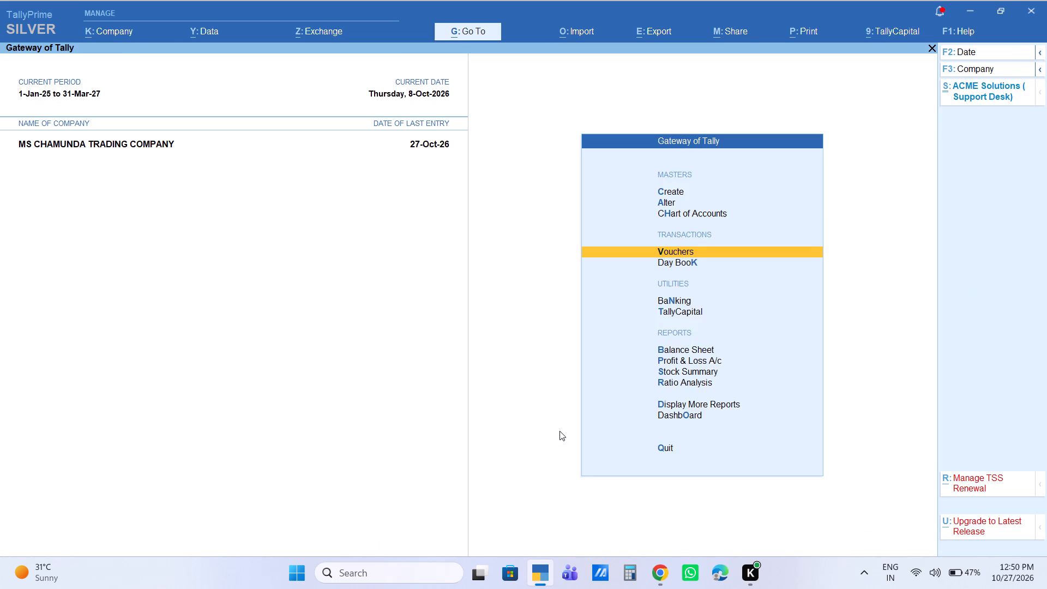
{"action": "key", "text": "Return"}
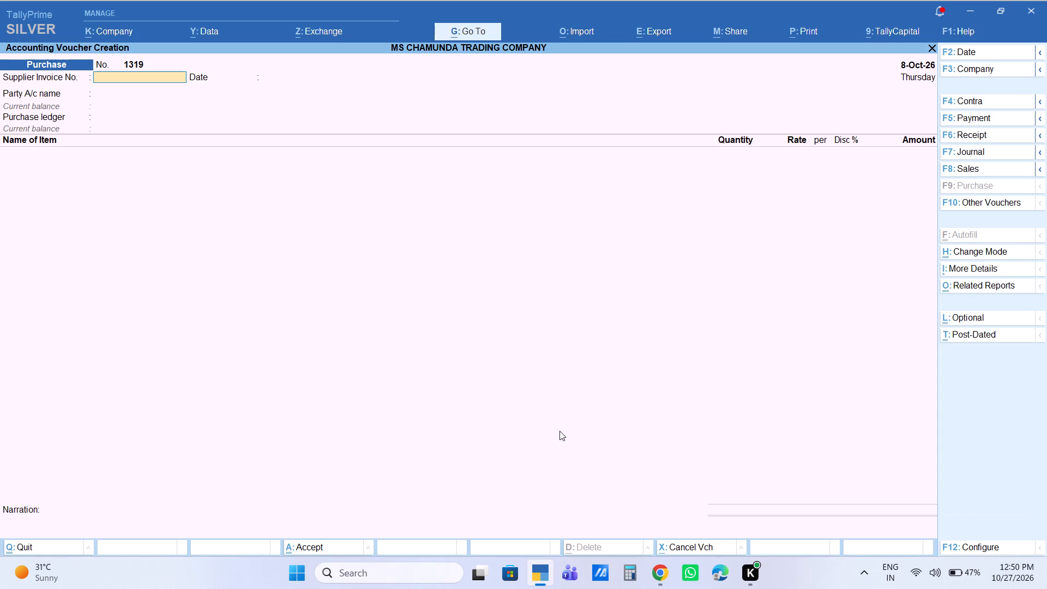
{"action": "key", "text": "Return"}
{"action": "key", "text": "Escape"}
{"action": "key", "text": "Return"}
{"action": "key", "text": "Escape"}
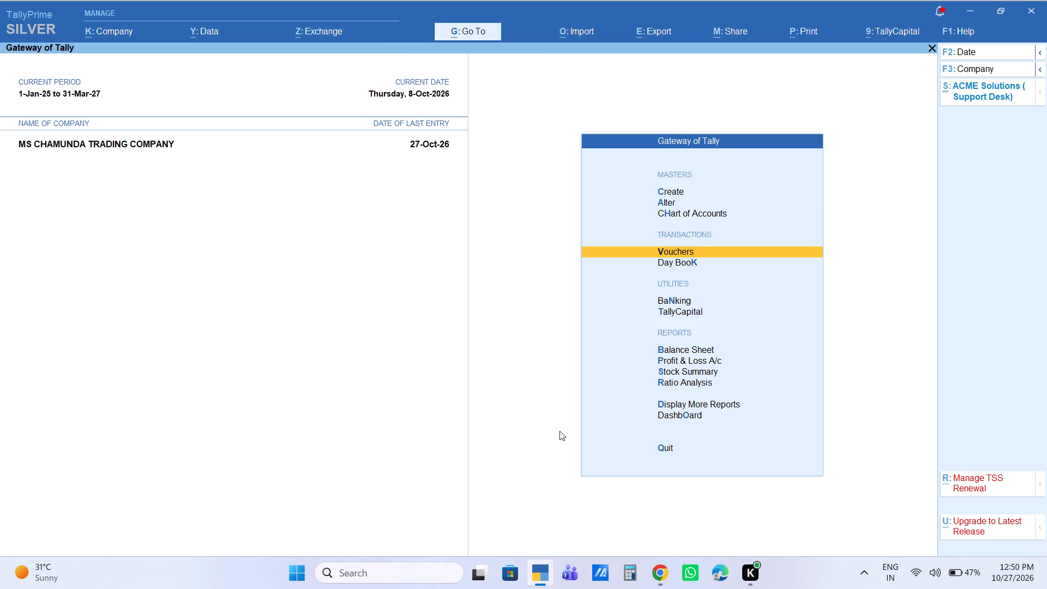
Start a new accounting voucher and set its voucher date to the 27th.
{"action": "key", "text": "Return"}
{"action": "key", "text": "Return"}
{"action": "key", "text": "Return"}
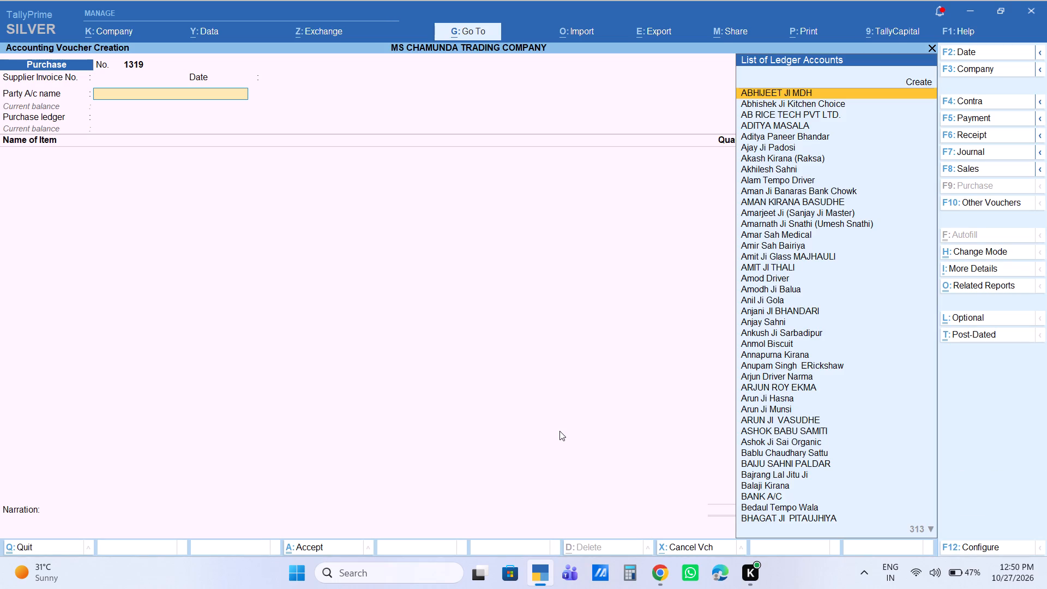
{"action": "key", "text": "F2"}
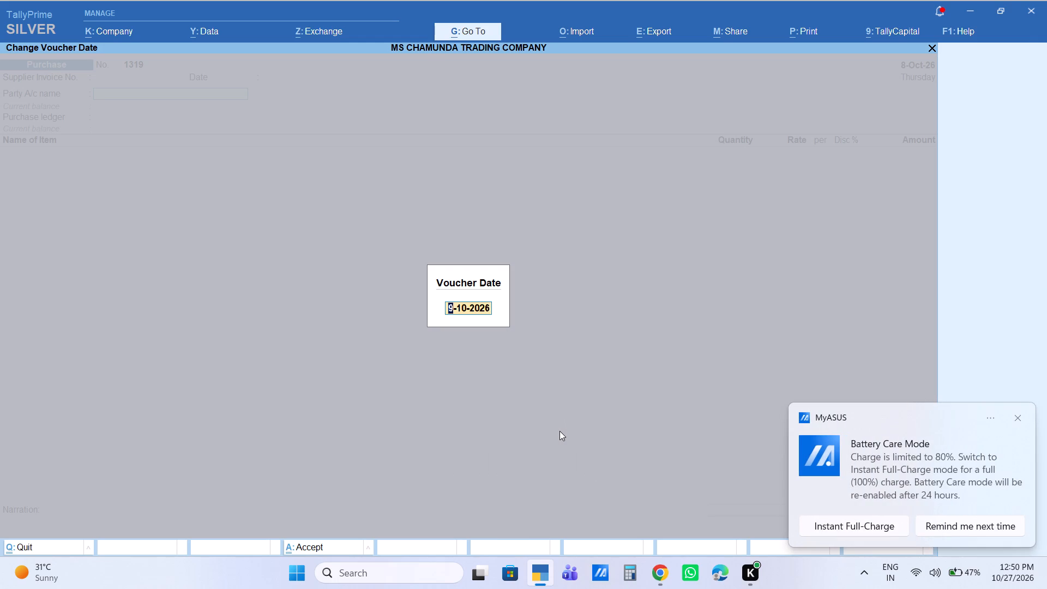
{"action": "type", "text": "27"}
{"action": "key", "text": "Return"}
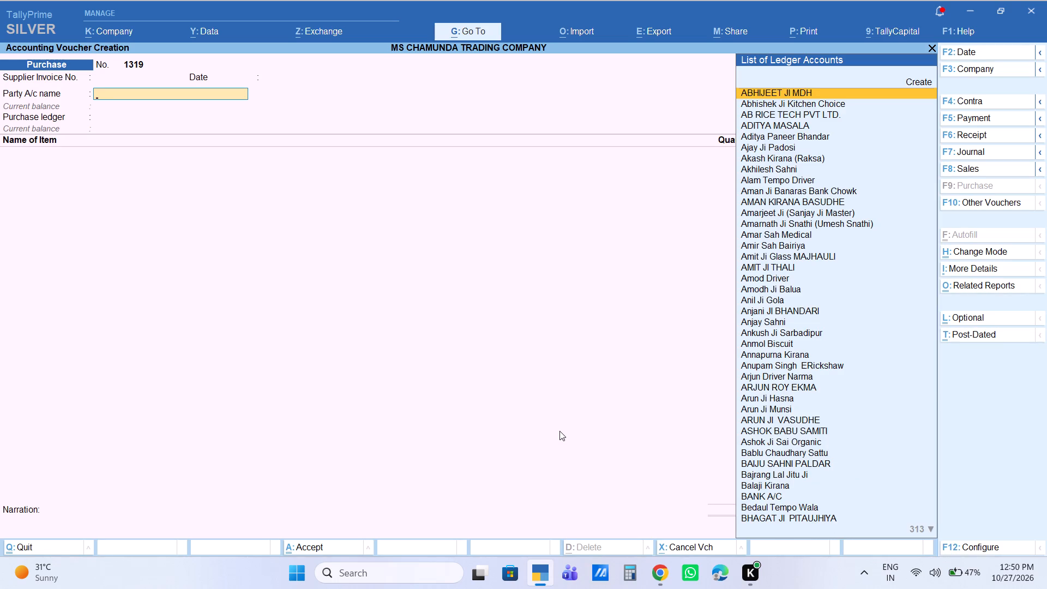
Change the new voucher's type from Purchase to Sales.
{"action": "key", "text": "F8"}
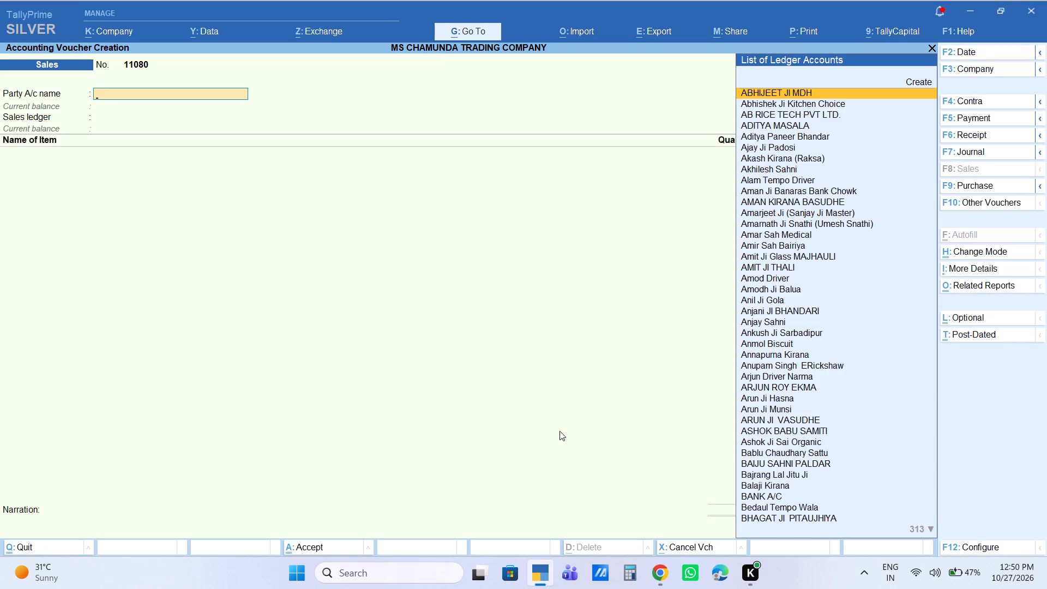
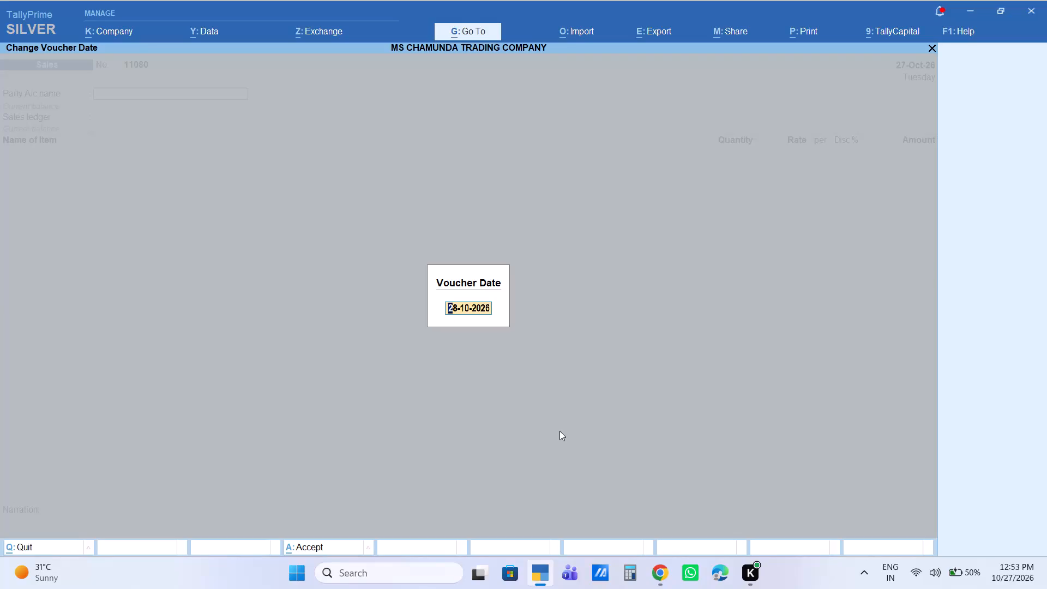
Set the sales voucher's date to the 26th.
{"action": "type", "text": "26"}
{"action": "key", "text": "Return"}
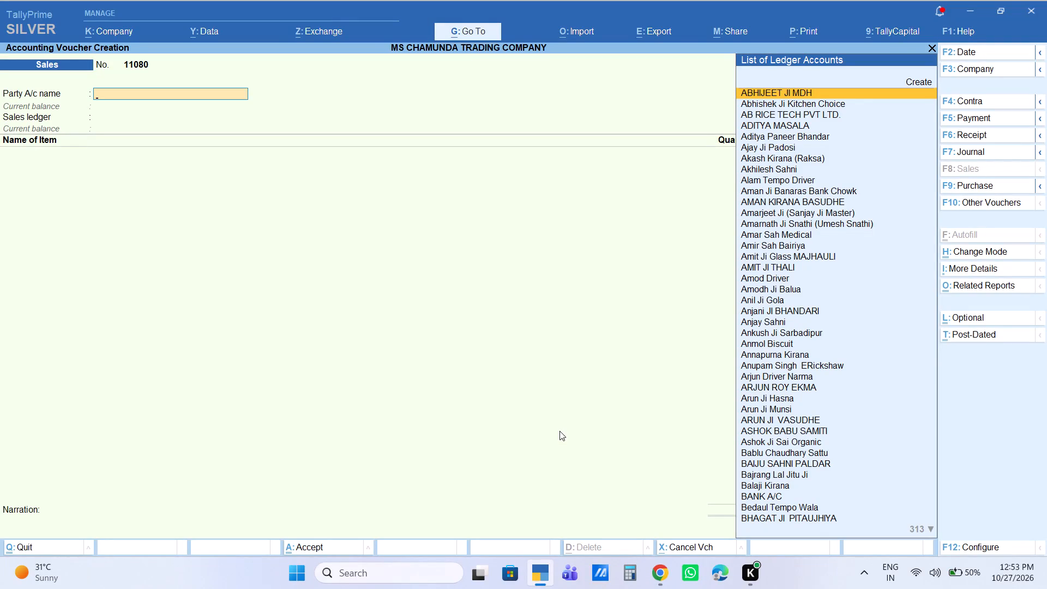
Choose the Rishu customer ledger as the party, accept its party details, and use the SALES ledger.
{"action": "type", "text": "RISHU"}
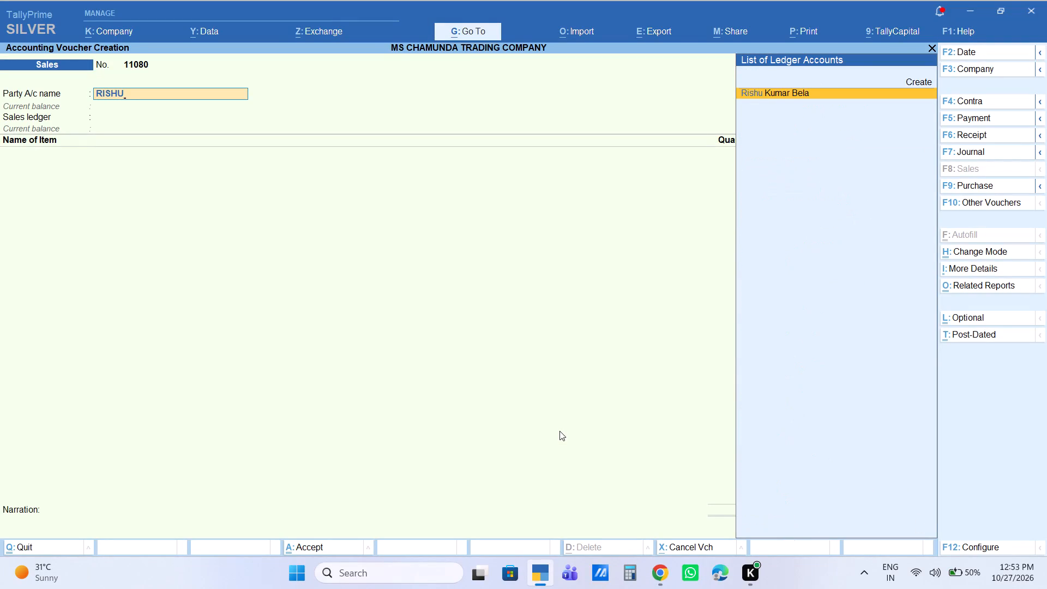
{"action": "key", "text": "Return"}
{"action": "key", "text": "Return"}
{"action": "key", "text": "Return"}
{"action": "key", "text": "Return"}
{"action": "key", "text": "Return"}
{"action": "key", "text": "Return"}
{"action": "key", "text": "Return"}
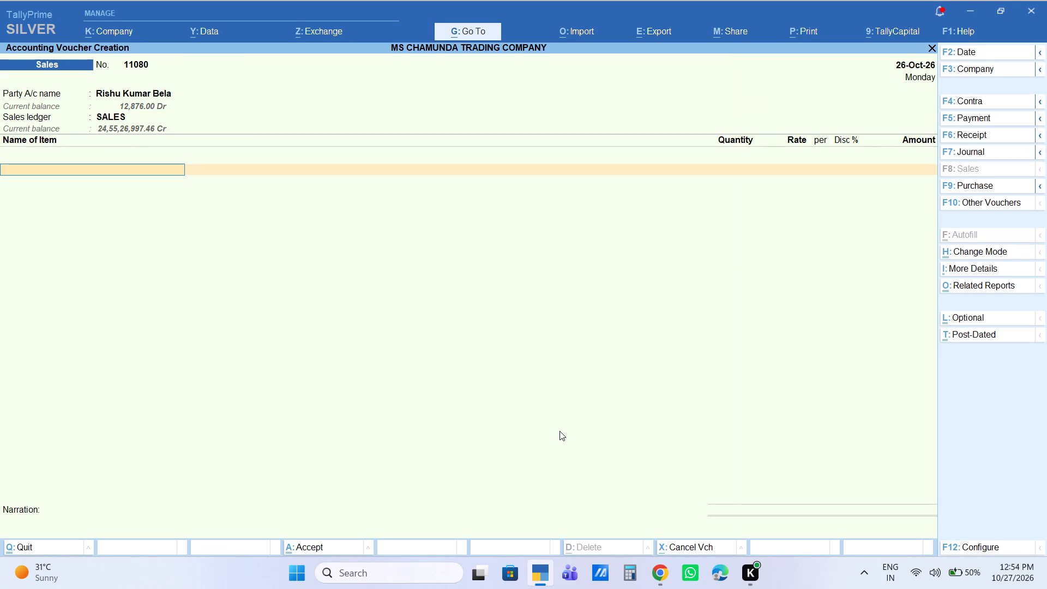
Add the item CHINI SF 50kg with a quantity of 1 bag at the rate of 2,900.00.
{"action": "type", "text": "SF"}
{"action": "key", "text": "Return"}
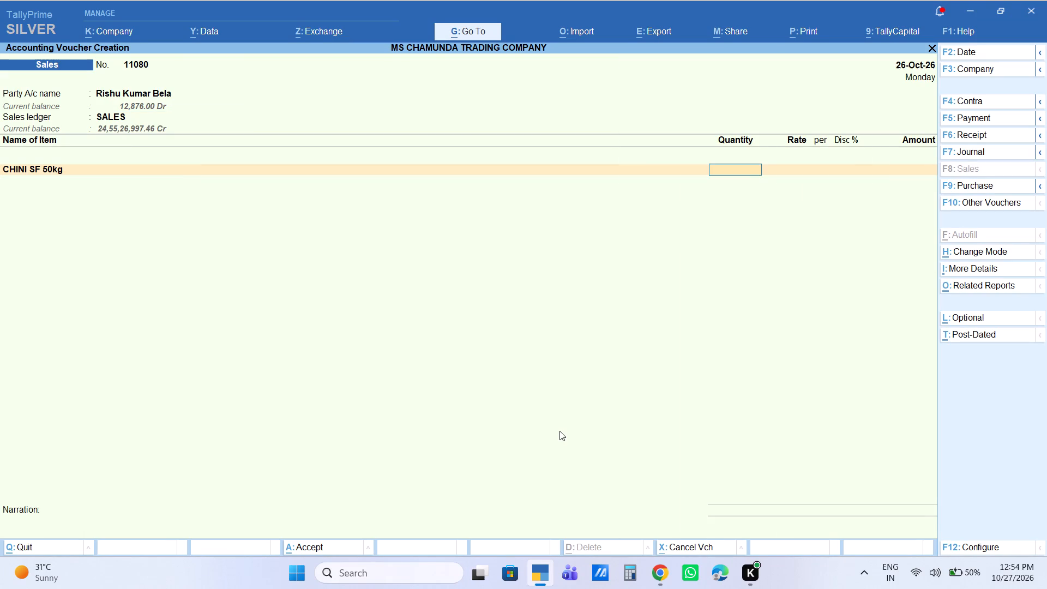
{"action": "key", "text": "1"}
{"action": "key", "text": "Return"}
{"action": "key", "text": "Return"}
{"action": "key", "text": "Return"}
{"action": "key", "text": "Return"}
{"action": "key", "text": "Return"}
{"action": "key", "text": "Return"}
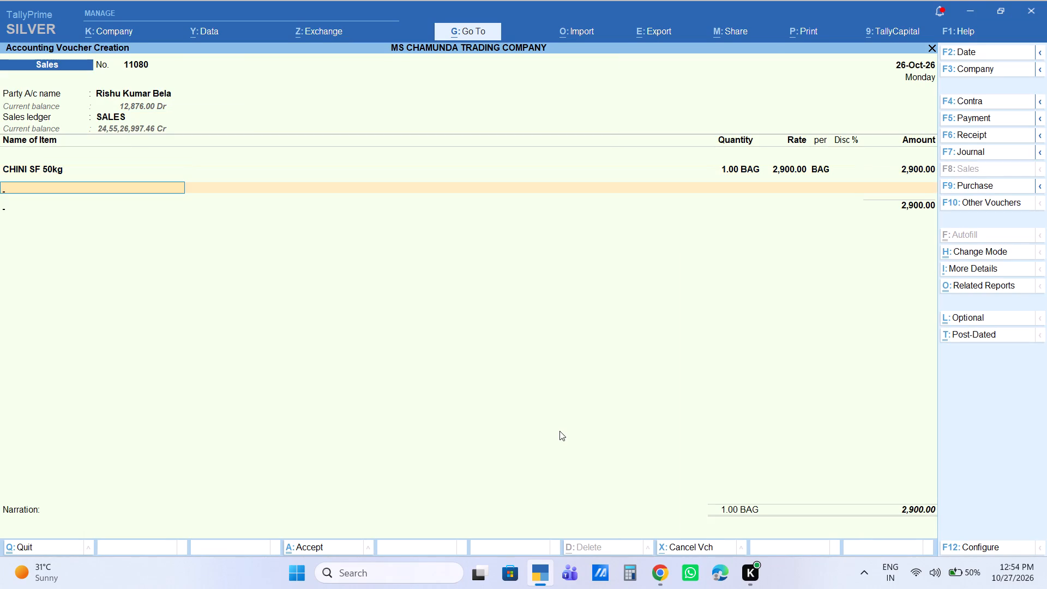
Add a Labour Charge of 5.00 to the voucher and save it.
{"action": "type", "text": "LA"}
{"action": "key", "text": "Return"}
{"action": "key", "text": "Return"}
{"action": "key", "text": "5"}
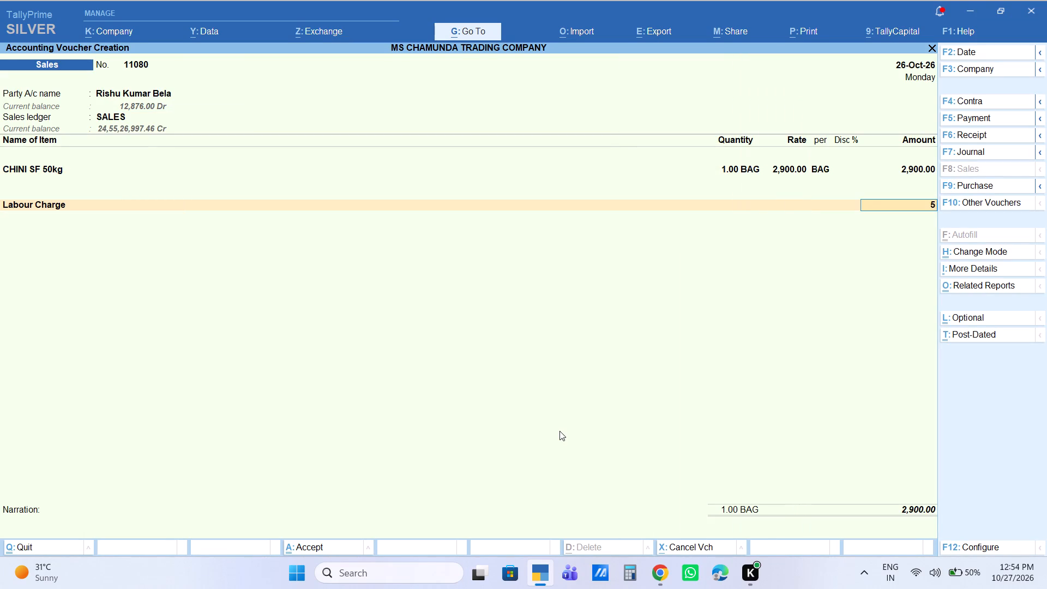
{"action": "key", "text": "Return"}
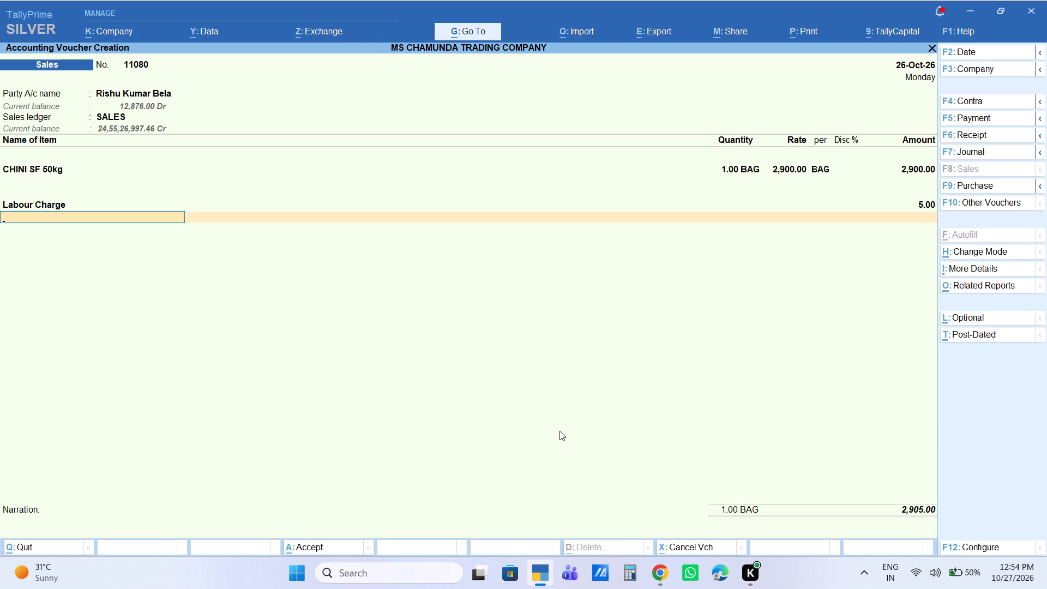
{"action": "key", "text": "Return"}
{"action": "key", "text": "Return"}
{"action": "key", "text": "Return"}
{"action": "key", "text": "Return"}
{"action": "key", "text": "Return"}
{"action": "key", "text": "Return"}
{"action": "key", "text": "Return"}
{"action": "key", "text": "Return"}
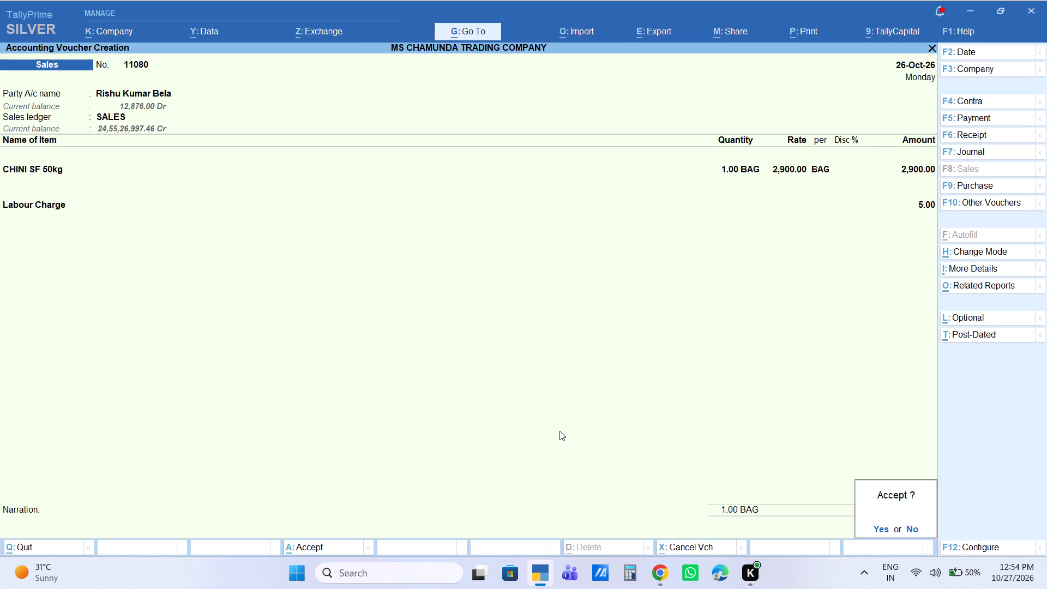
{"action": "key", "text": "Return"}
Set Cash as the party of the new sales voucher, accepting the default party details and SALES ledger.
{"action": "type", "text": "CAS"}
{"action": "key", "text": "Return"}
{"action": "key", "text": "Return"}
{"action": "key", "text": "Return"}
{"action": "key", "text": "Return"}
{"action": "key", "text": "Return"}
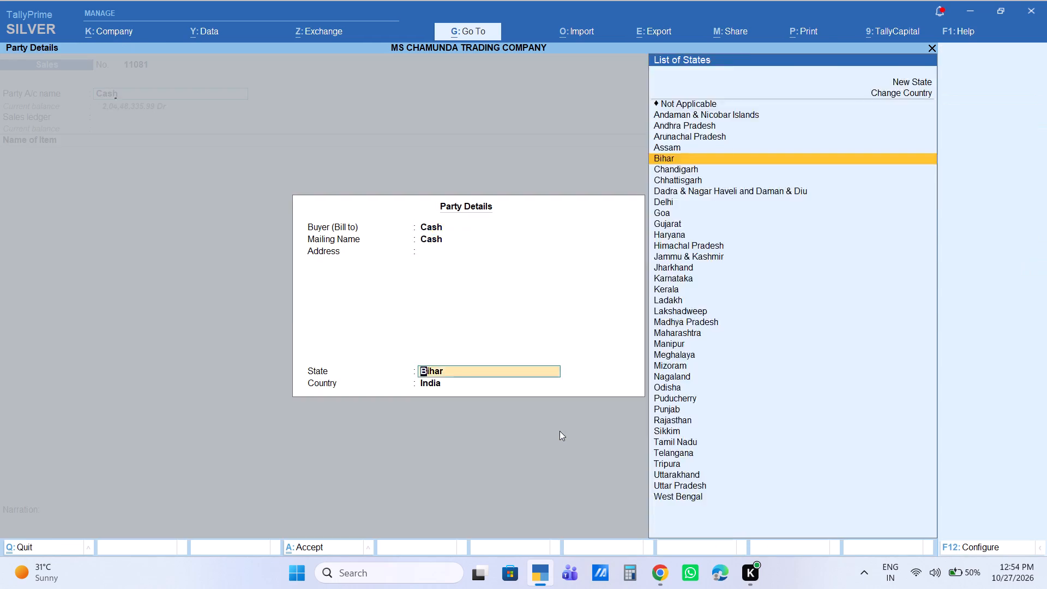
{"action": "key", "text": "Return"}
Add 1 peti of C.P Rs1 Peti at 710.00 and save the cash sales voucher.
{"action": "type", "text": "CP"}
{"action": "key", "text": "Return"}
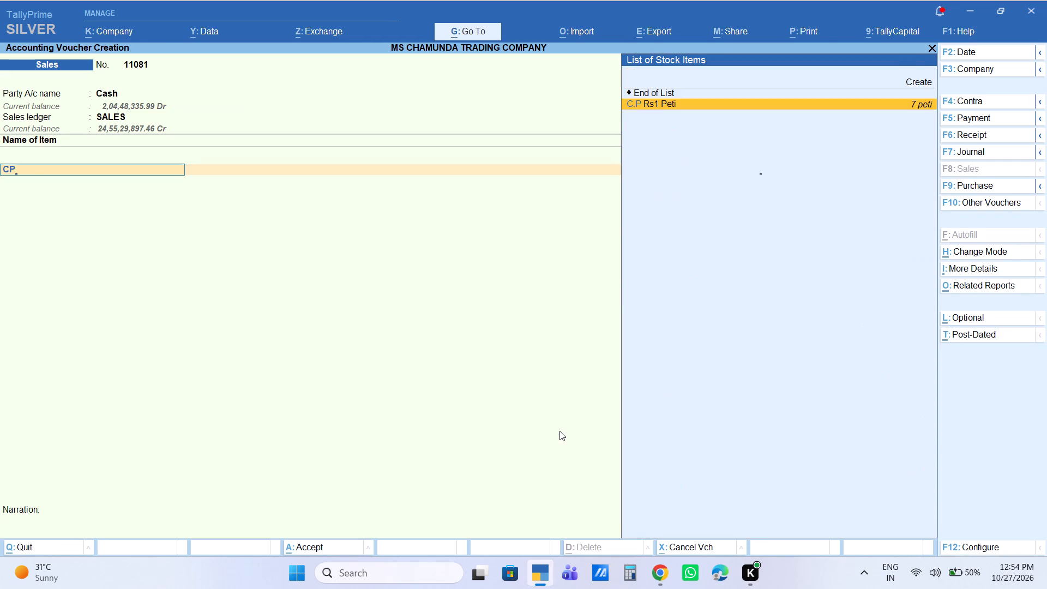
{"action": "key", "text": "1"}
{"action": "key", "text": "Return"}
{"action": "key", "text": "Return"}
{"action": "key", "text": "Return"}
{"action": "key", "text": "Return"}
{"action": "key", "text": "Return"}
{"action": "key", "text": "Return"}
{"action": "key", "text": "Return"}
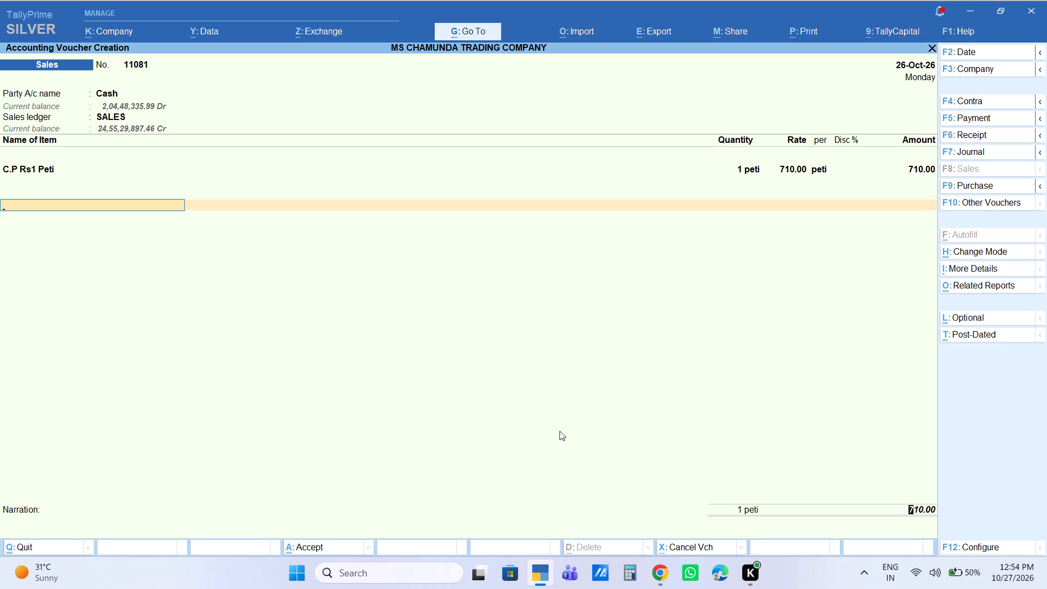
{"action": "key", "text": "Return"}
{"action": "key", "text": "Return"}
{"action": "key", "text": "Return"}
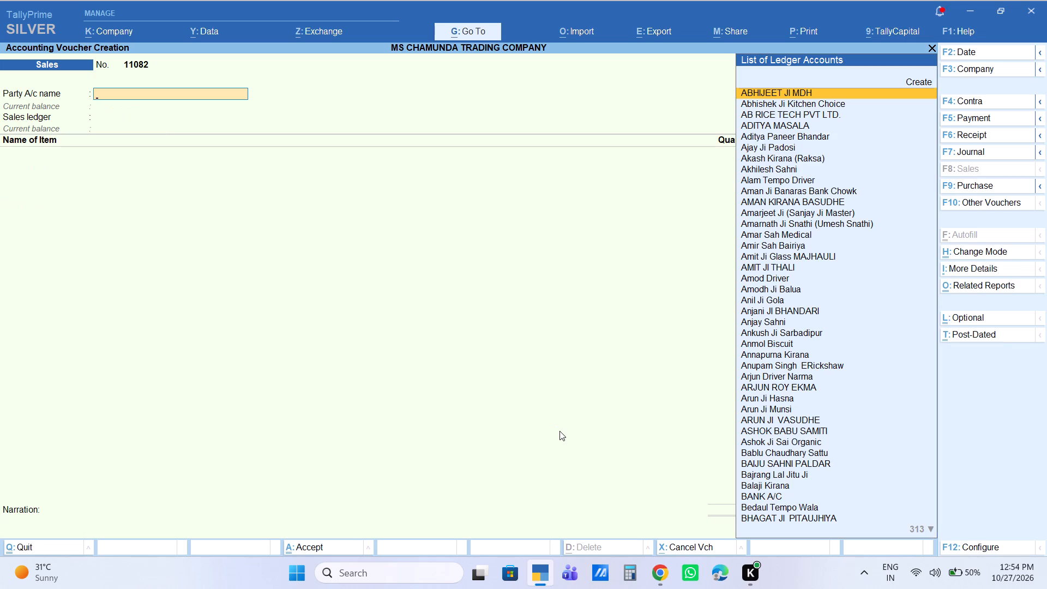
Set the next sales voucher's date to 27-10-2026.
{"action": "key", "text": "F2"}
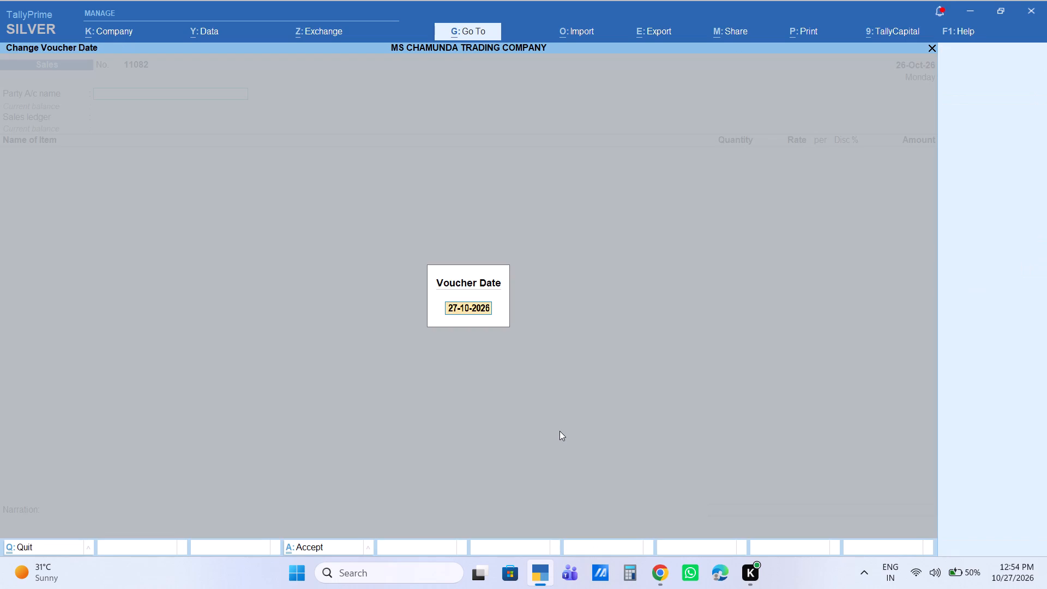
{"action": "key", "text": "Return"}
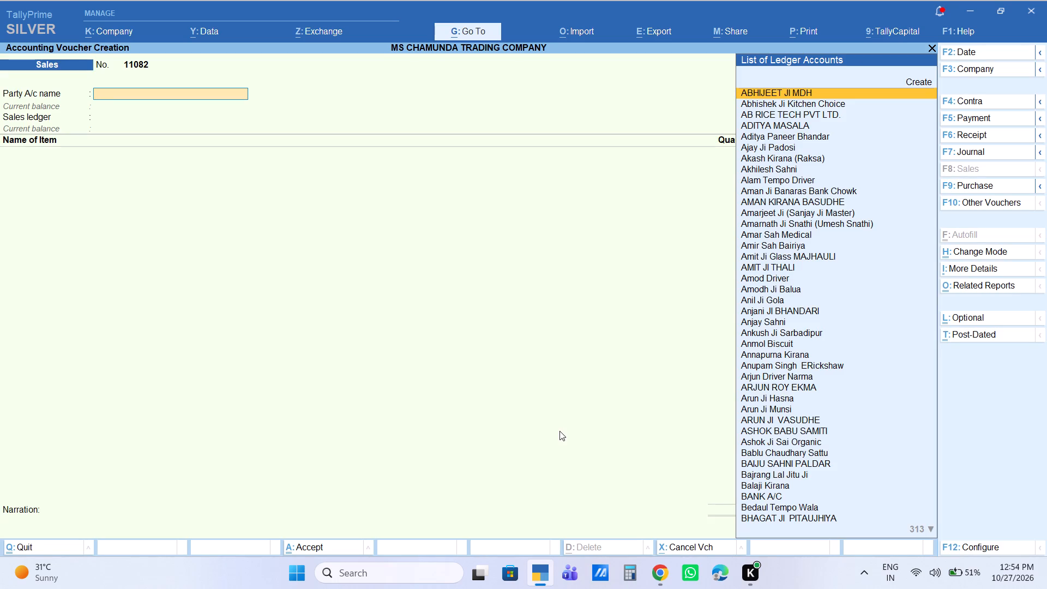
Set Cash as the party, pick a Mintu Ji ledger as the buyer, and use the SALES ledger.
{"action": "type", "text": "CA"}
{"action": "key", "text": "Return"}
{"action": "type", "text": "MINT"}
{"action": "key", "text": "Down"}
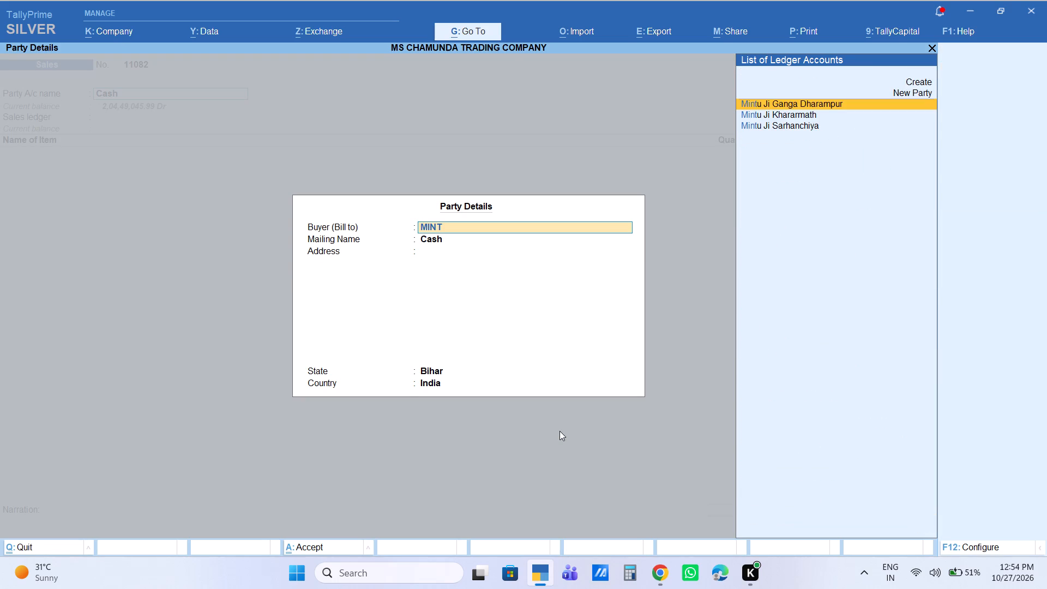
{"action": "key", "text": "Return"}
{"action": "key", "text": "Return"}
{"action": "key", "text": "Return"}
{"action": "key", "text": "Return"}
{"action": "key", "text": "Return"}
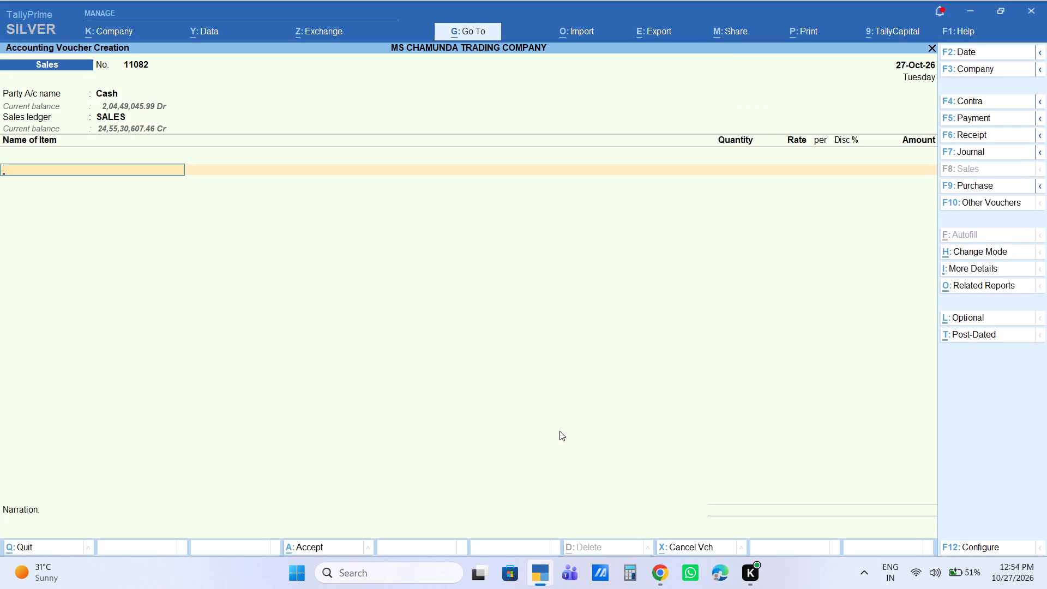
Add the item SONAMOTI 20kg with a quantity of 15 bags at the rate of 630.00.
{"action": "type", "text": "SONAMO"}
{"action": "key", "text": "Down"}
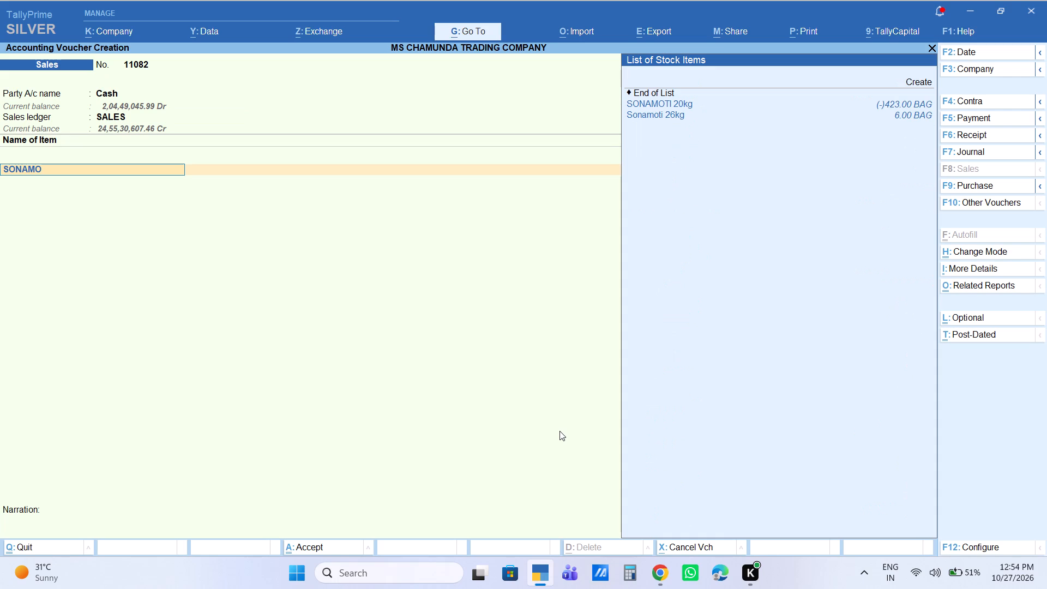
{"action": "key", "text": "Return"}
{"action": "type", "text": "15"}
{"action": "key", "text": "Return"}
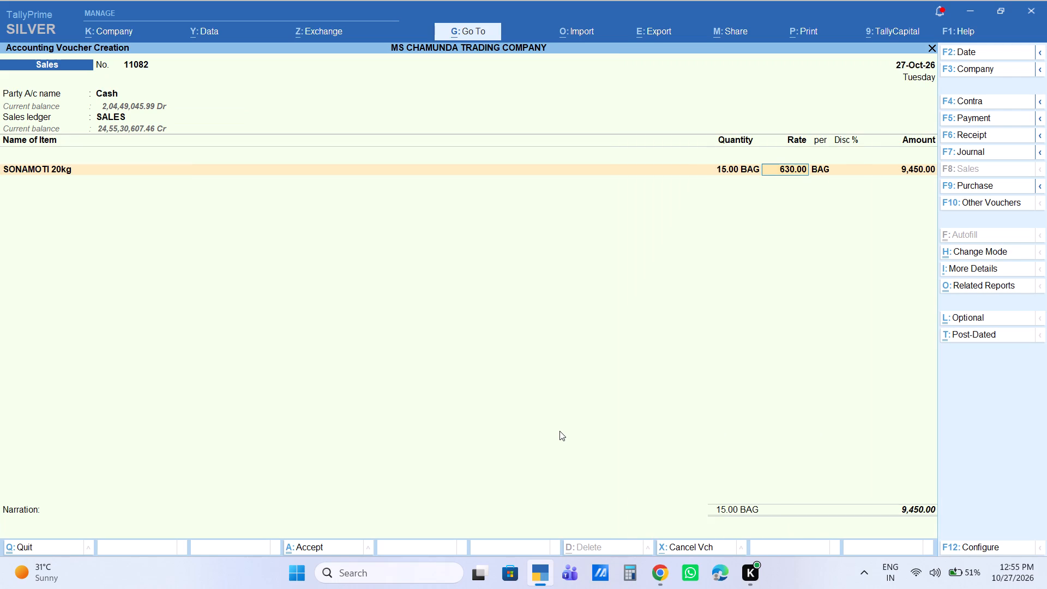
{"action": "key", "text": "Return"}
{"action": "key", "text": "Return"}
{"action": "key", "text": "Return"}
{"action": "key", "text": "Return"}
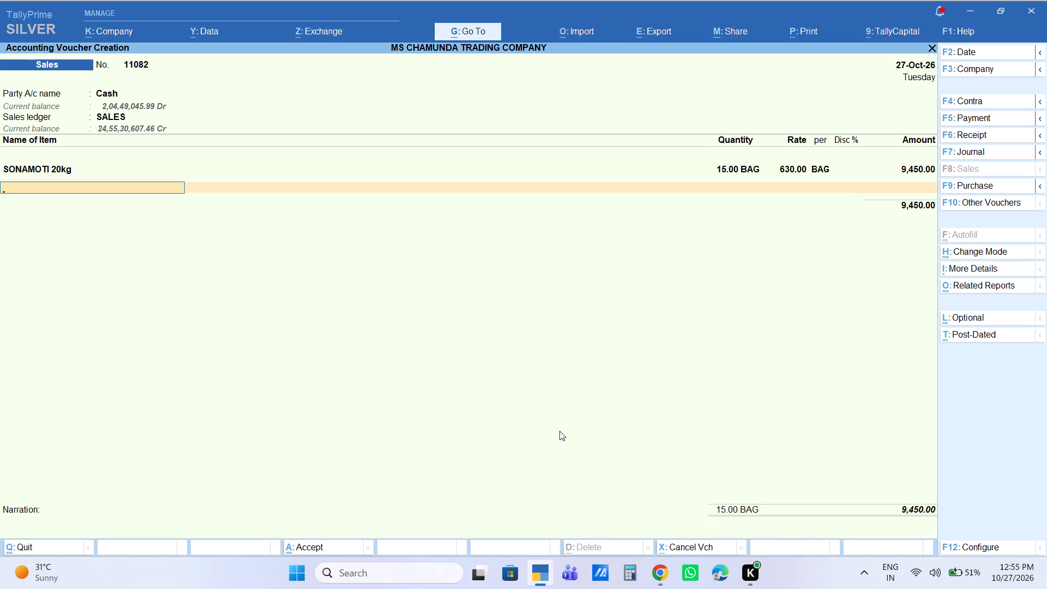
Add the item KAMDHENU 25KG with a quantity of 10 bags and an amount of 8,600.
{"action": "type", "text": "KAMDHE"}
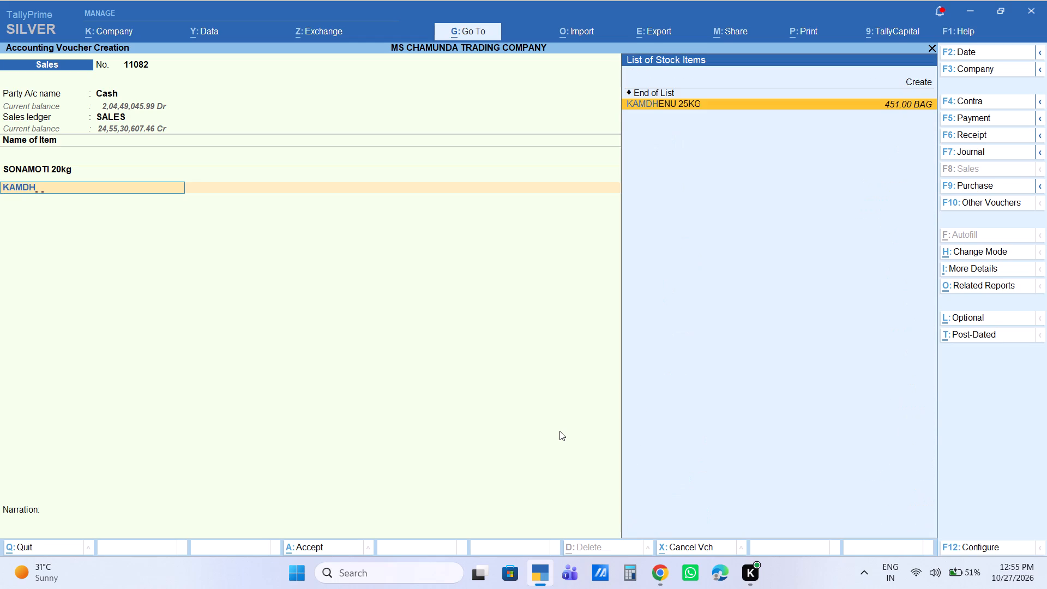
{"action": "key", "text": "Return"}
{"action": "type", "text": "10"}
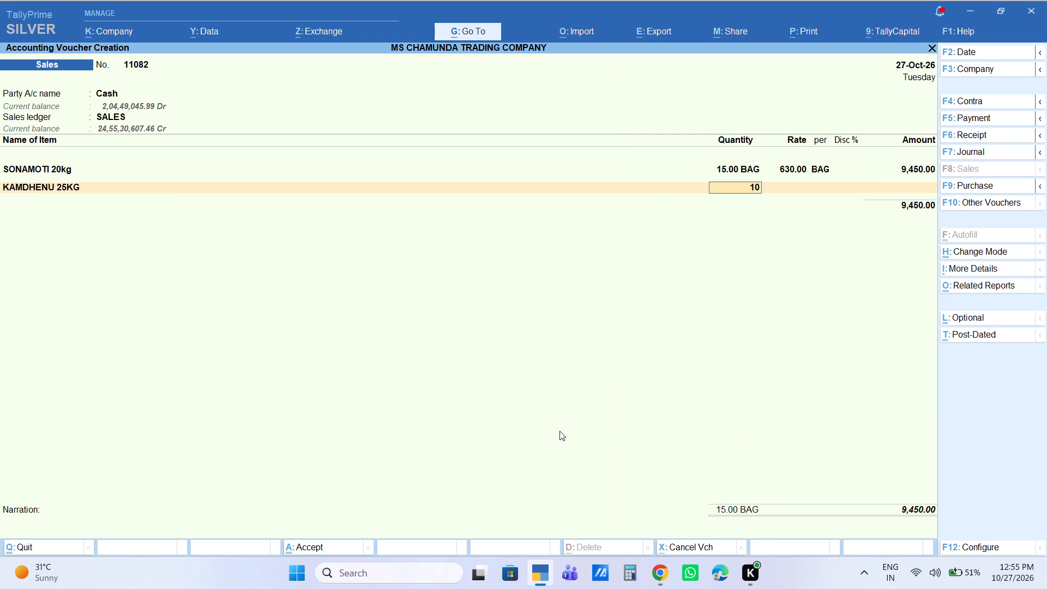
{"action": "key", "text": "Return"}
{"action": "key", "text": "Return"}
{"action": "key", "text": "Return"}
{"action": "key", "text": "Return"}
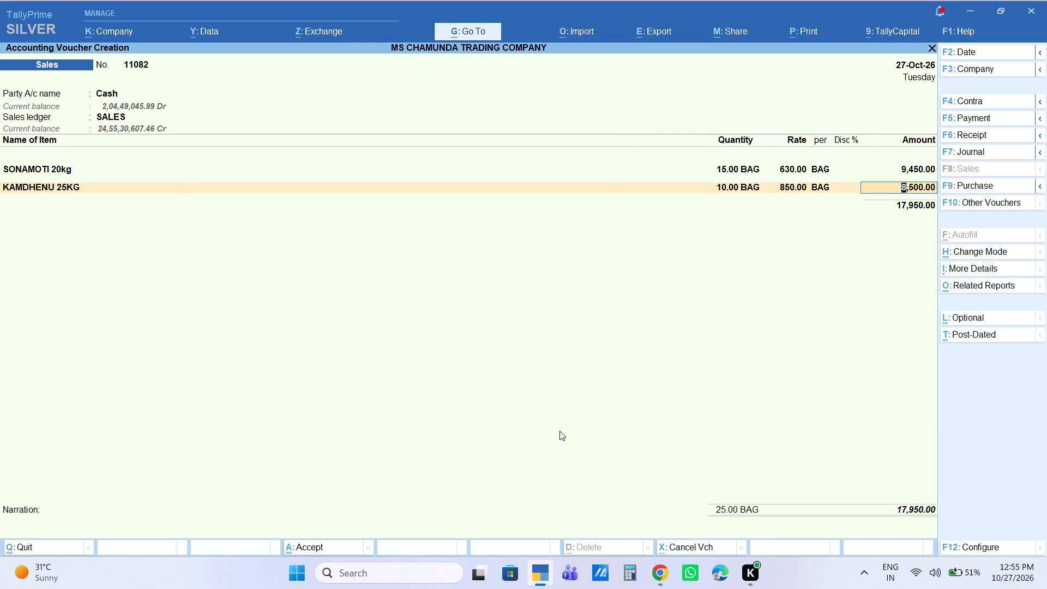
{"action": "type", "text": "8600"}
{"action": "key", "text": "Return"}
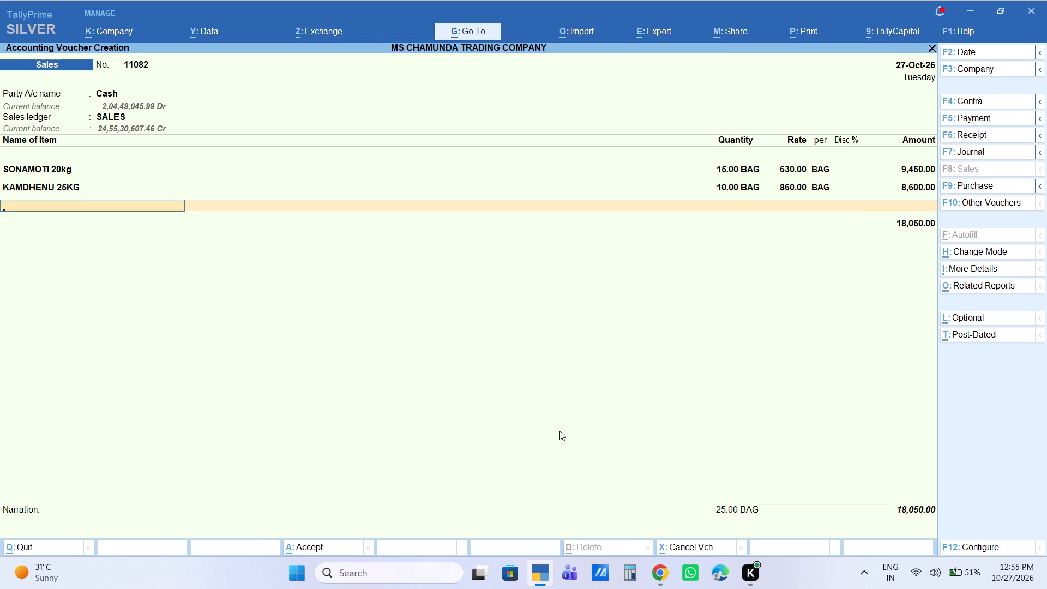
Add the item PASTA Bag with a quantity of 1.
{"action": "type", "text": "PASTA"}
{"action": "key", "text": "Down"}
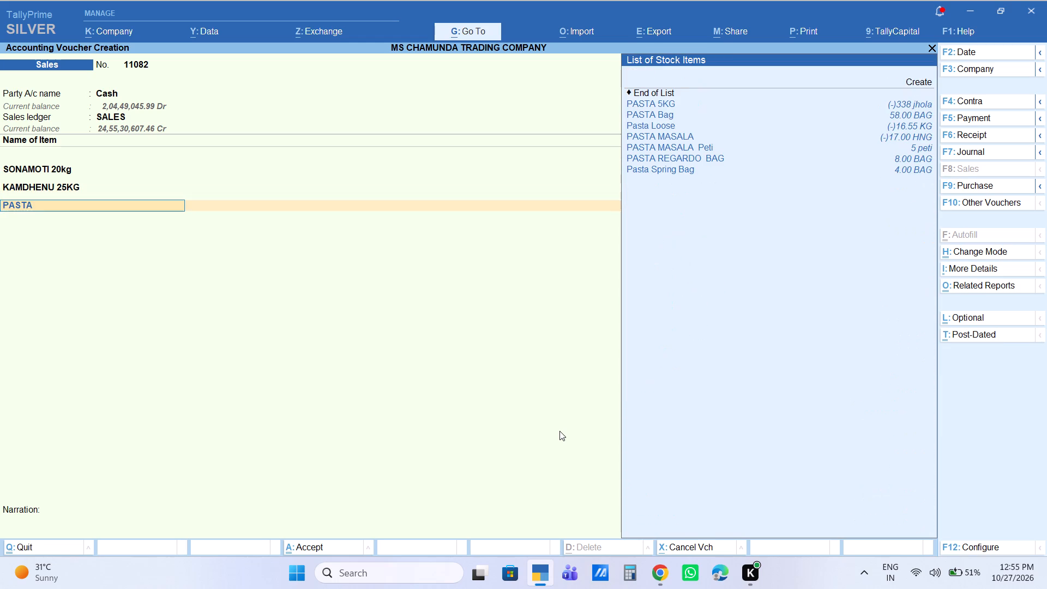
{"action": "key", "text": "Down"}
{"action": "key", "text": "Return"}
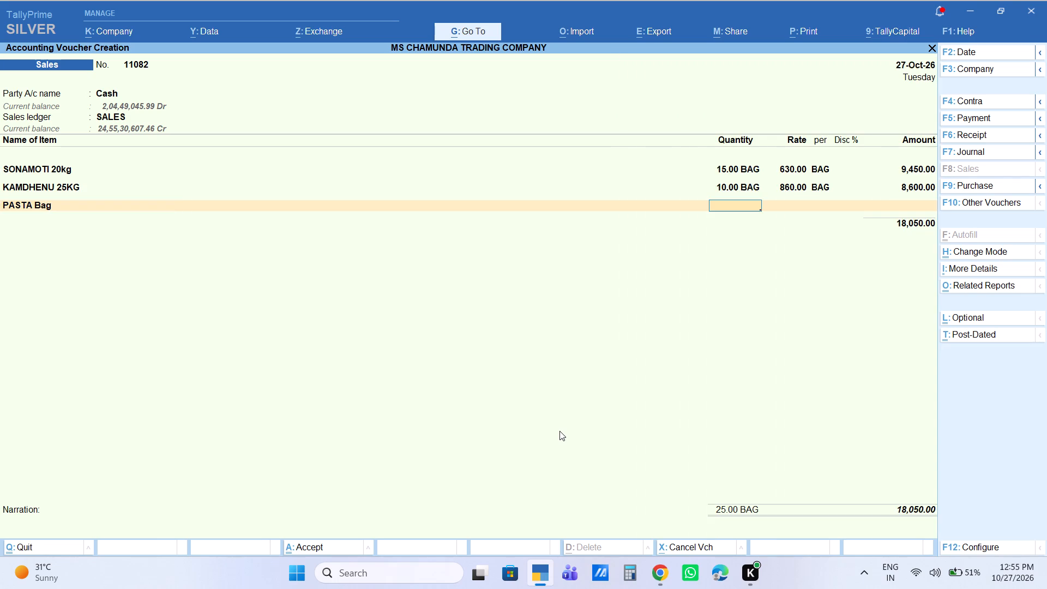
{"action": "key", "text": "1"}
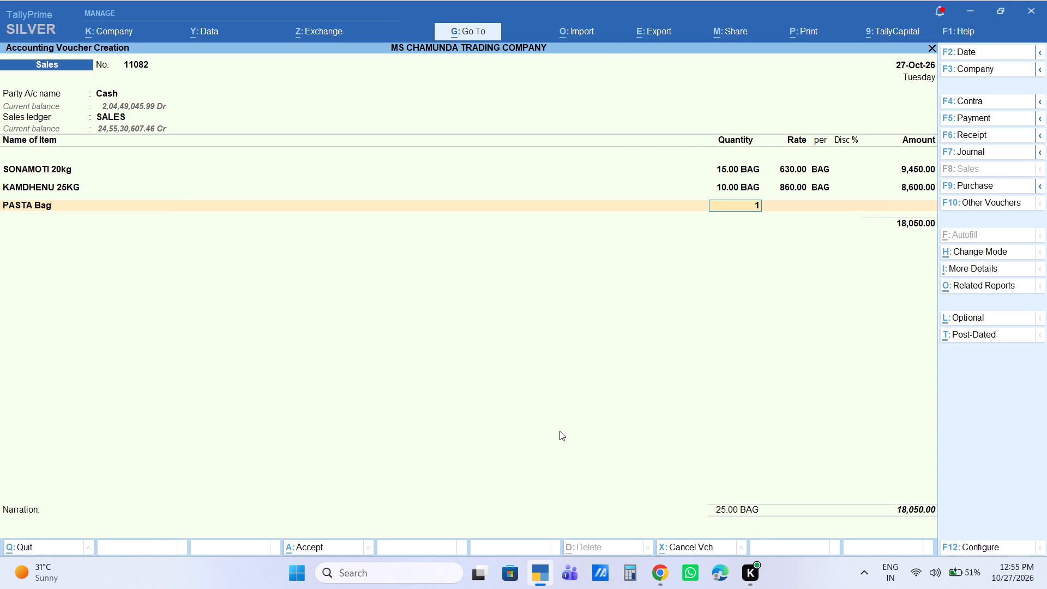
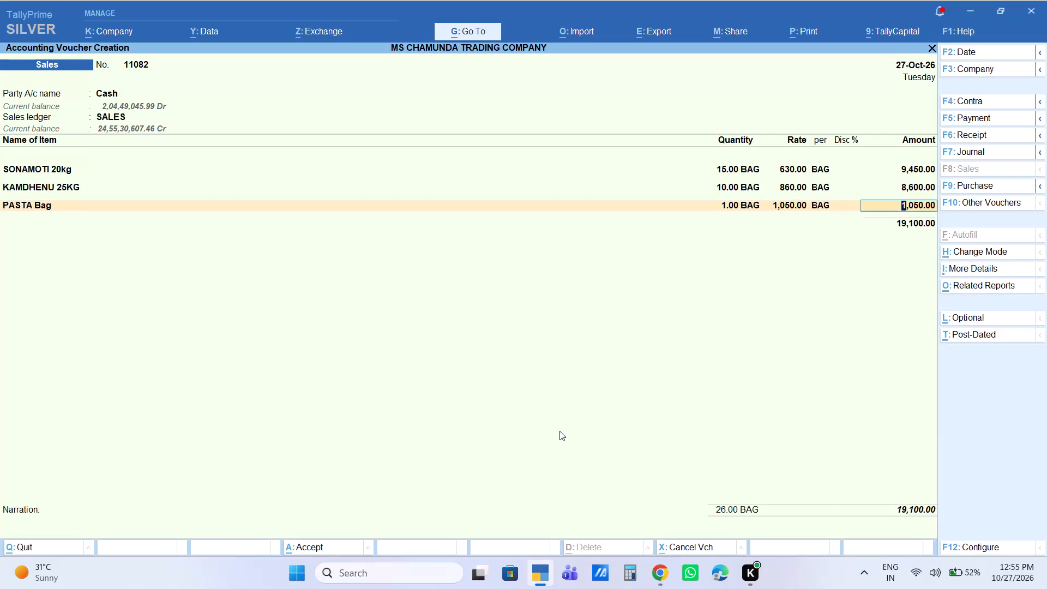
Add a Labour Charge of 52 below the item lines and save the sales voucher.
{"action": "key", "text": "Return"}
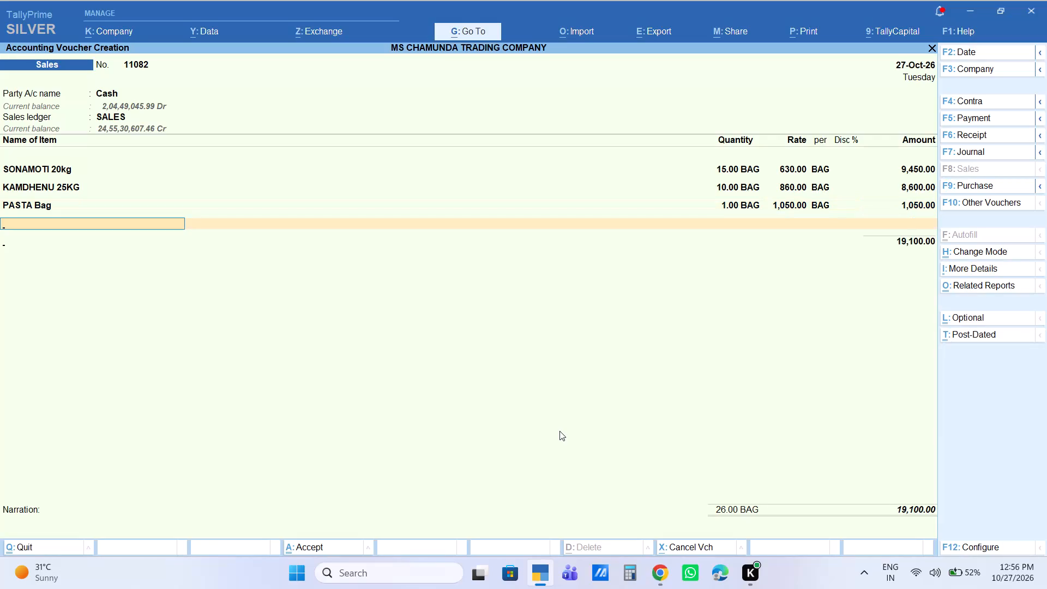
{"action": "type", "text": "LA"}
{"action": "key", "text": "Return"}
{"action": "key", "text": "Return"}
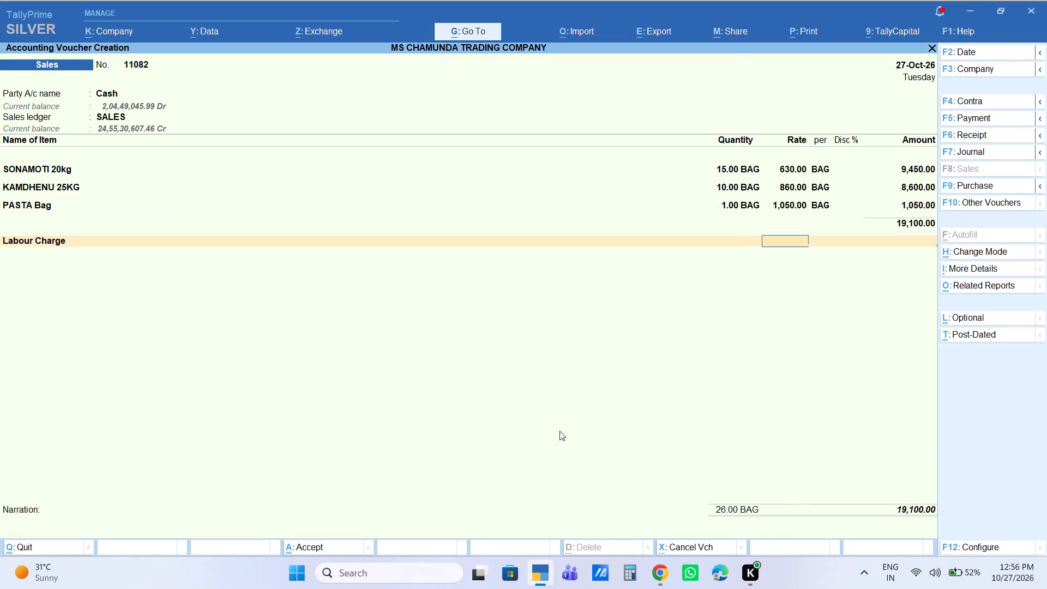
{"action": "type", "text": "52"}
{"action": "key", "text": "Return"}
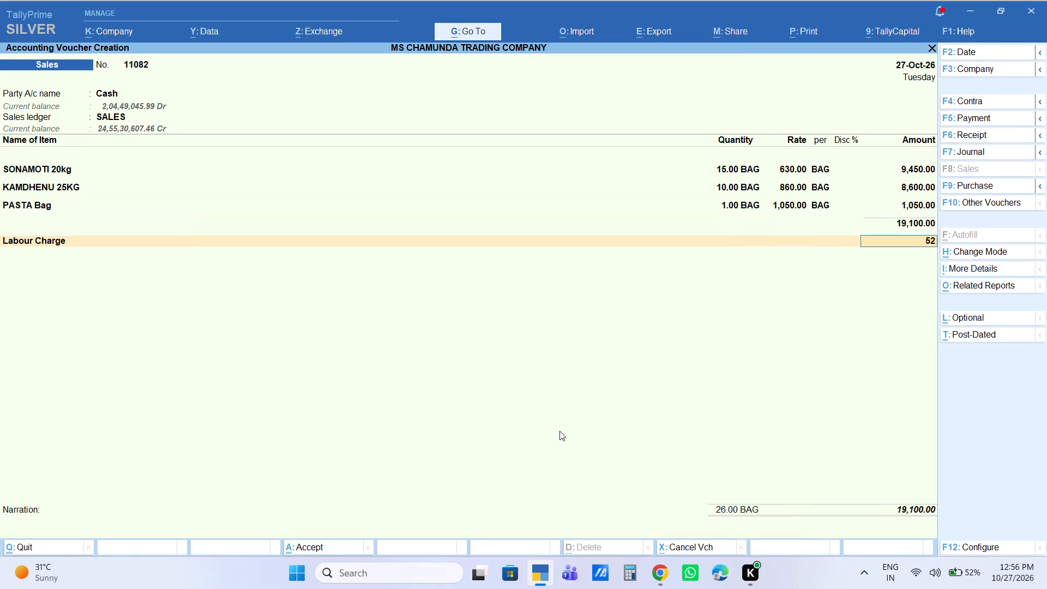
{"action": "key", "text": "Return"}
{"action": "key", "text": "Return"}
{"action": "key", "text": "Return"}
{"action": "key", "text": "Return"}
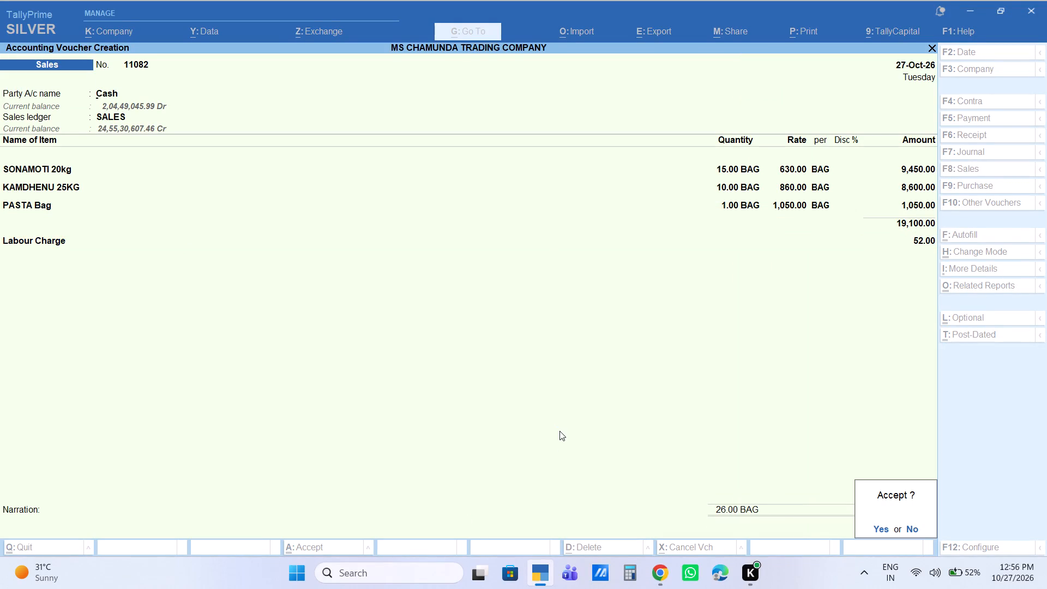
Open sales voucher 11082 from the Day Book, check its buyer and consignee party details, and return to the Gateway.
{"action": "key", "text": "Escape"}
{"action": "key", "text": "Escape"}
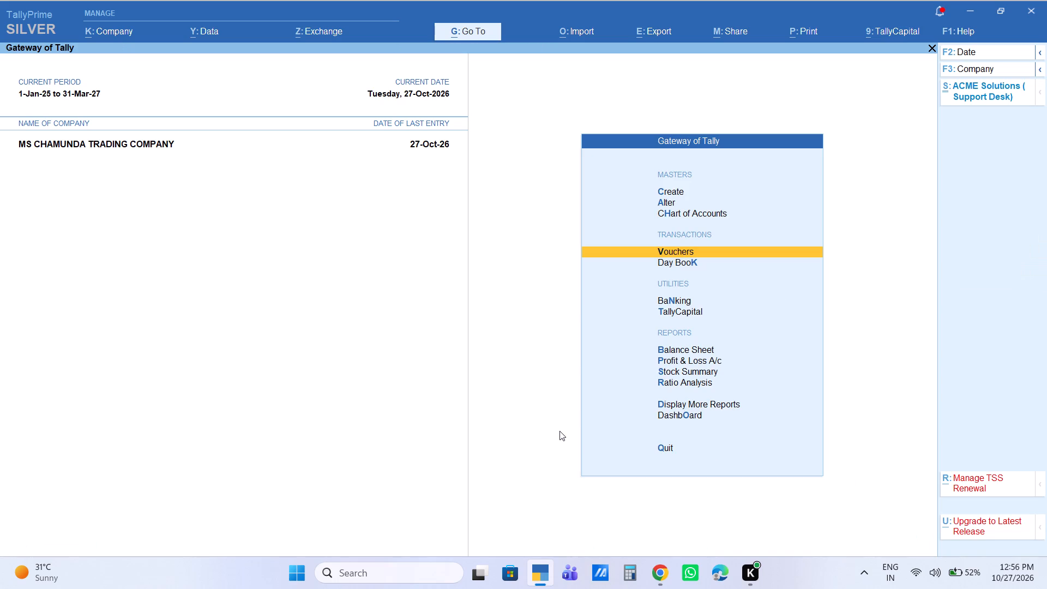
{"action": "key", "text": "Down"}
{"action": "key", "text": "Return"}
{"action": "key", "text": "Down"}
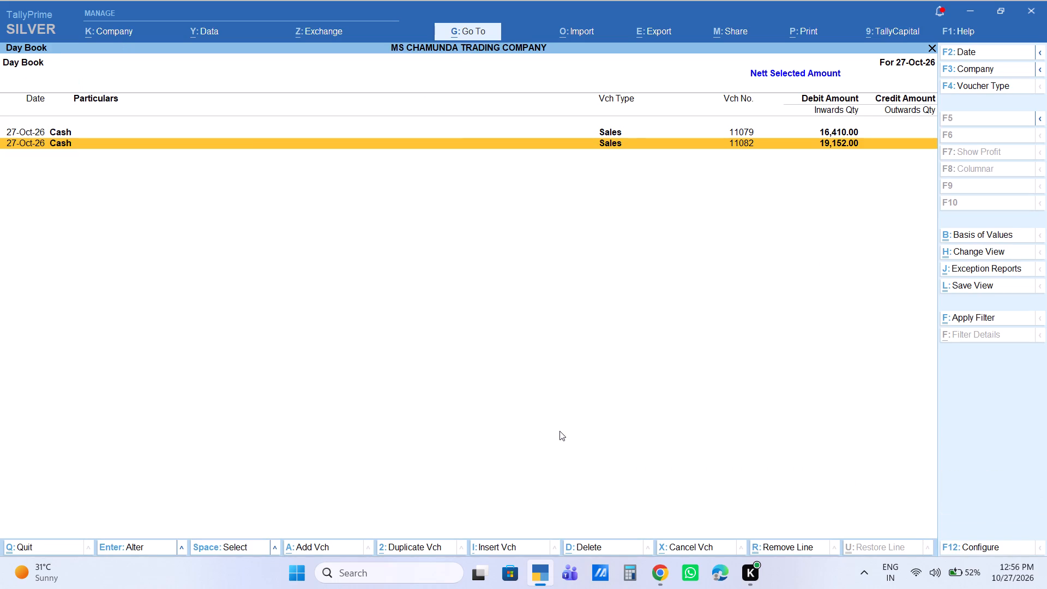
{"action": "key", "text": "Return"}
{"action": "key", "text": "Return"}
{"action": "key", "text": "Return"}
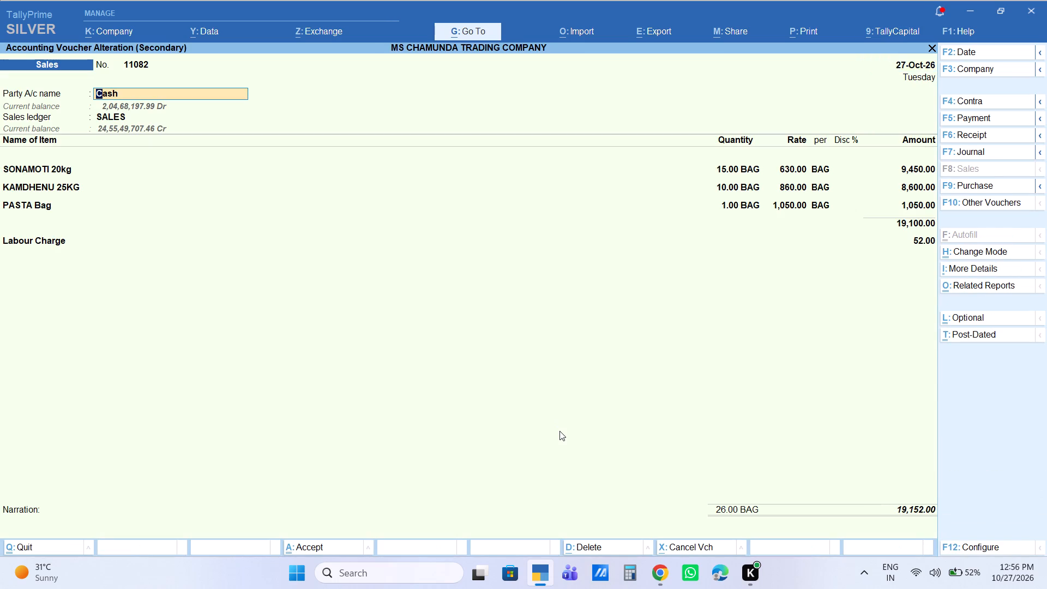
{"action": "key", "text": "Return"}
{"action": "key", "text": "Return"}
{"action": "key", "text": "Return"}
{"action": "key", "text": "Return"}
{"action": "key", "text": "Return"}
{"action": "key", "text": "Return"}
{"action": "key", "text": "Return"}
{"action": "key", "text": "Return"}
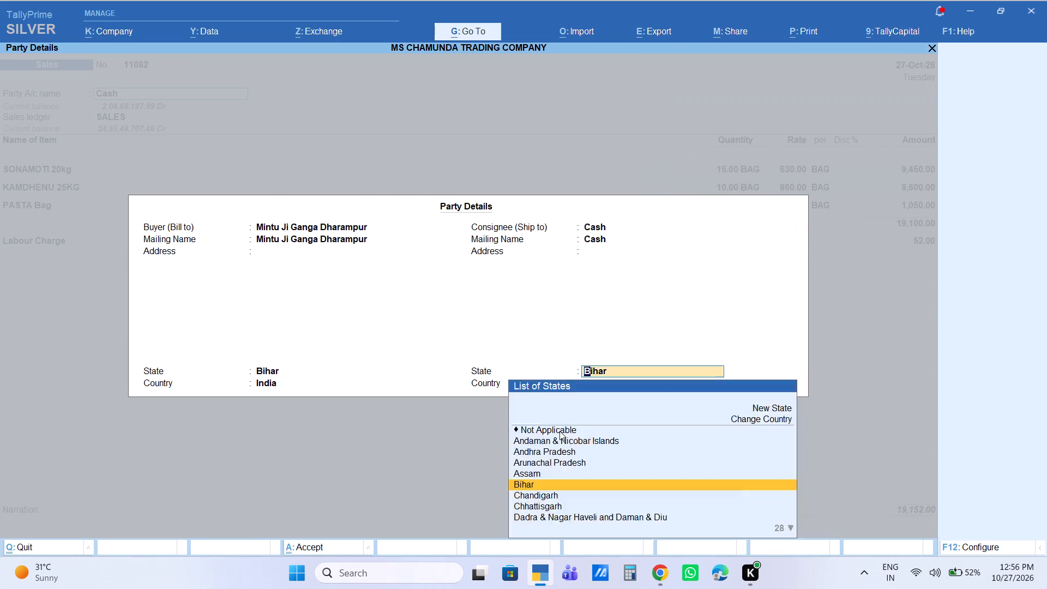
{"action": "key", "text": "Return"}
{"action": "key", "text": "ctrl+a"}
{"action": "key", "text": "Escape"}
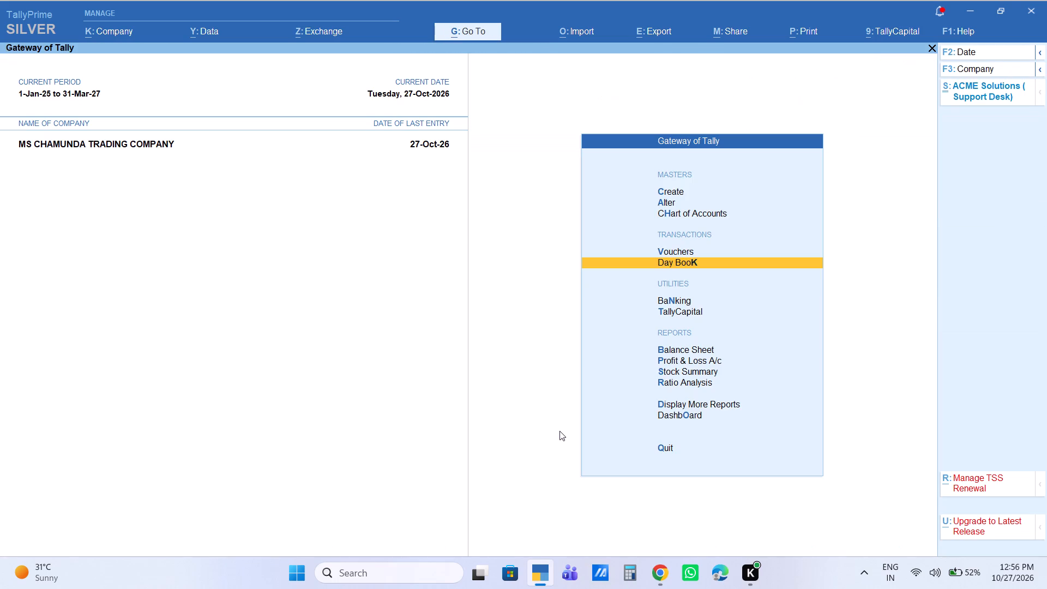
Start a new sales voucher with Cash as both party and buyer, using the SALES ledger.
{"action": "key", "text": "Up"}
{"action": "key", "text": "Return"}
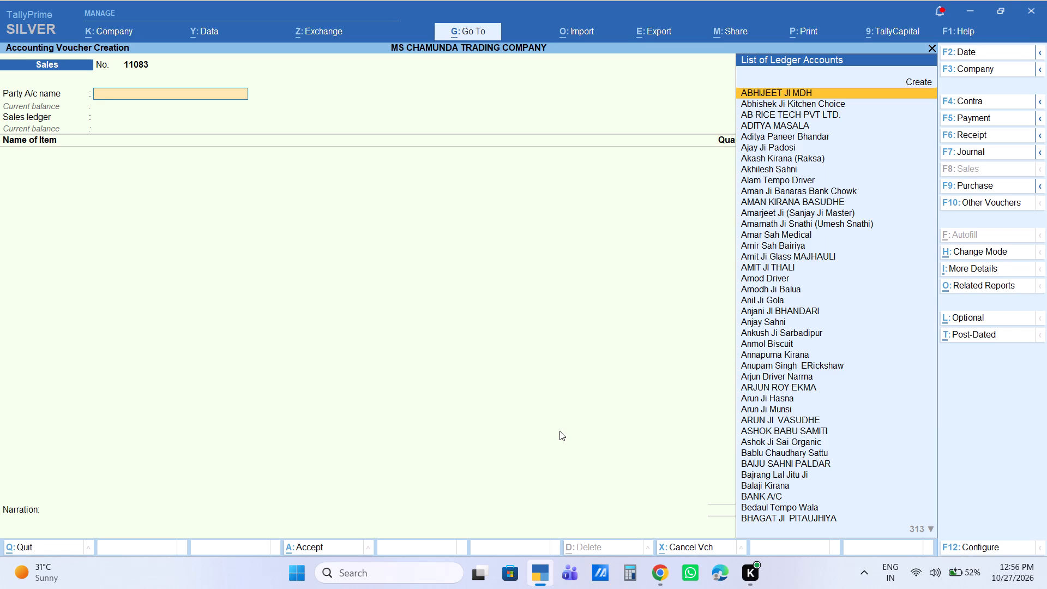
{"action": "type", "text": "CA"}
{"action": "key", "text": "Return"}
{"action": "key", "text": "Return"}
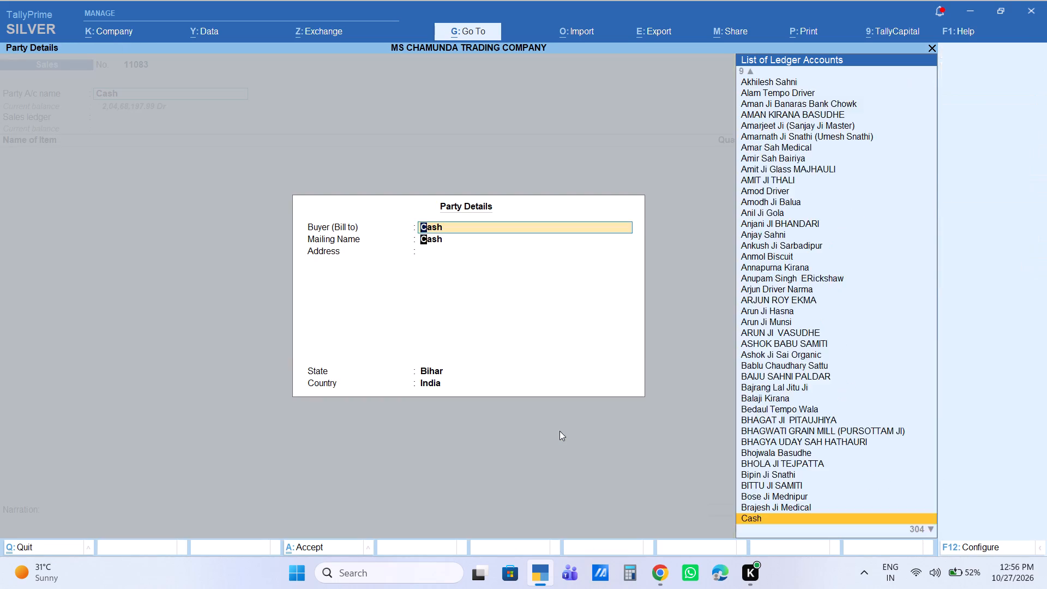
{"action": "key", "text": "Return"}
{"action": "key", "text": "Return"}
{"action": "key", "text": "Return"}
{"action": "key", "text": "Return"}
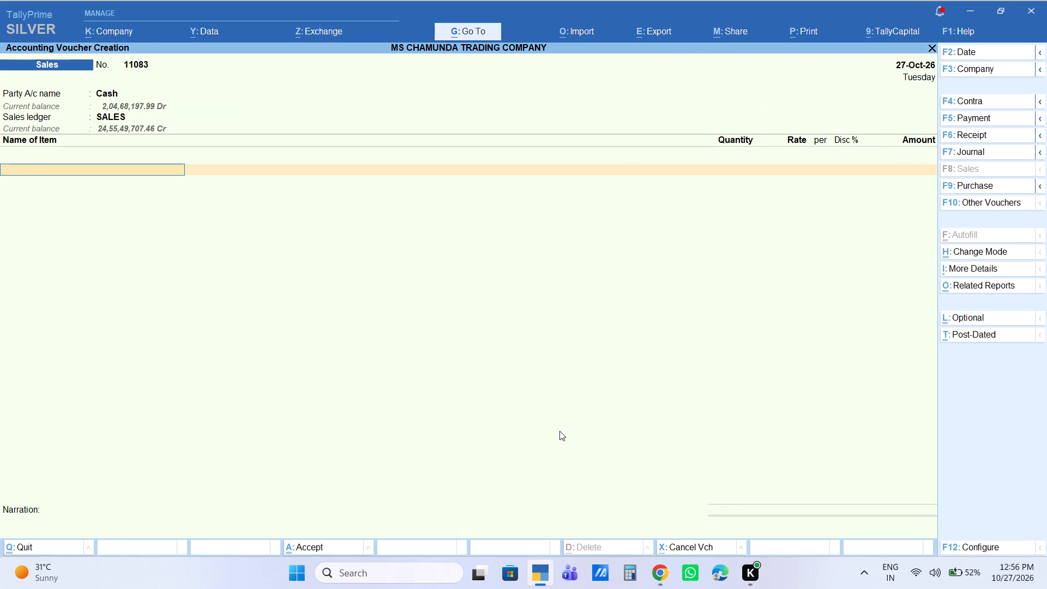
Add the item Royal Goranga26kg with a quantity of 2 bags.
{"action": "type", "text": "ROYA"}
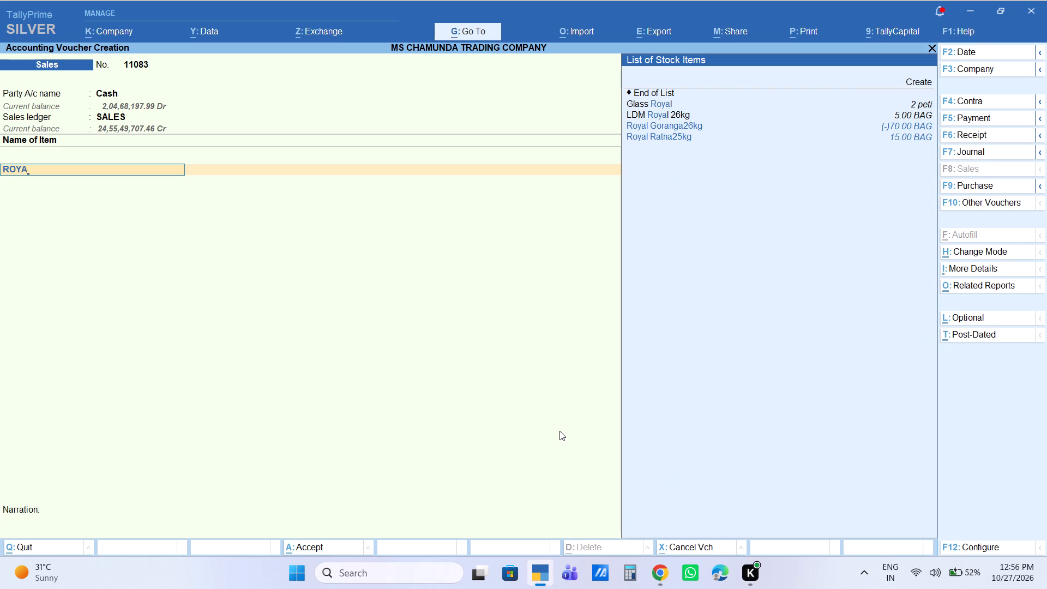
{"action": "key", "text": "Down"}
{"action": "key", "text": "Return"}
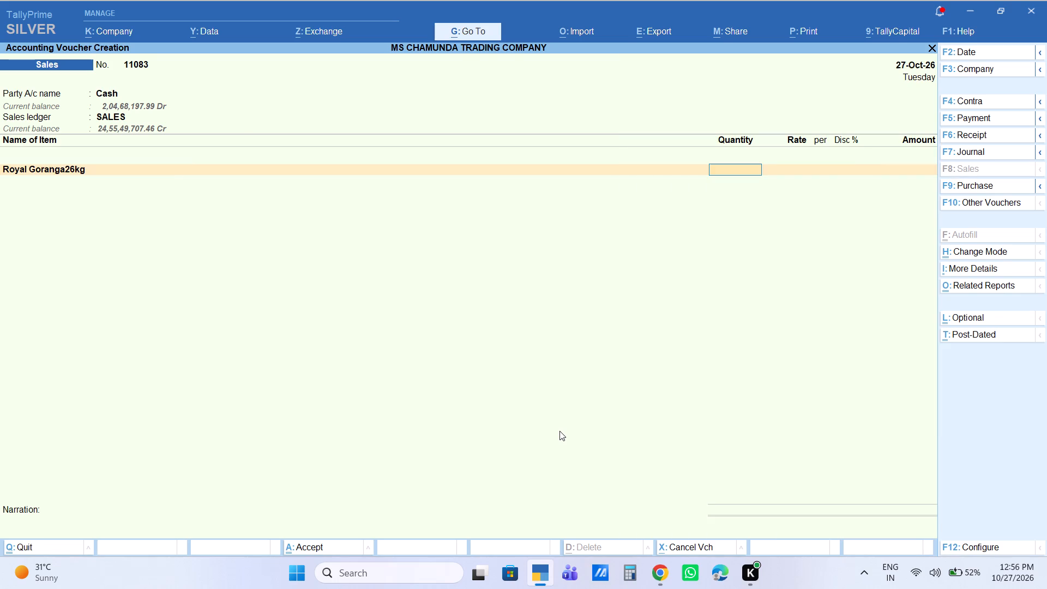
{"action": "key", "text": "2"}
{"action": "key", "text": "Return"}
{"action": "key", "text": "Return"}
{"action": "key", "text": "Return"}
{"action": "key", "text": "Return"}
{"action": "key", "text": "Return"}
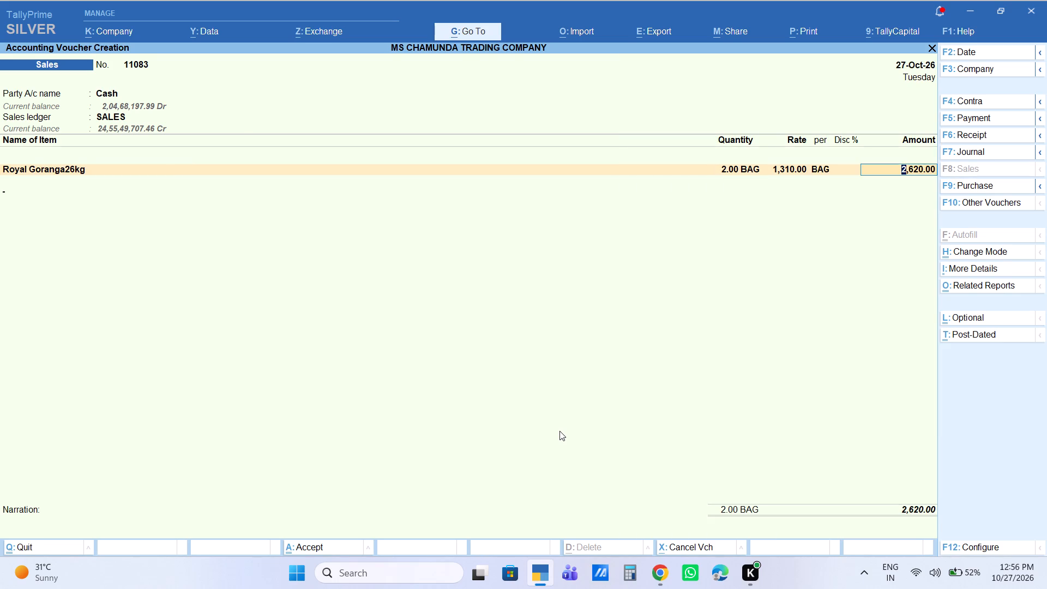
Add the item MASOOR DAL 30kg with a quantity of 1 bag and an amount of 2,115.
{"action": "type", "text": "MASOO"}
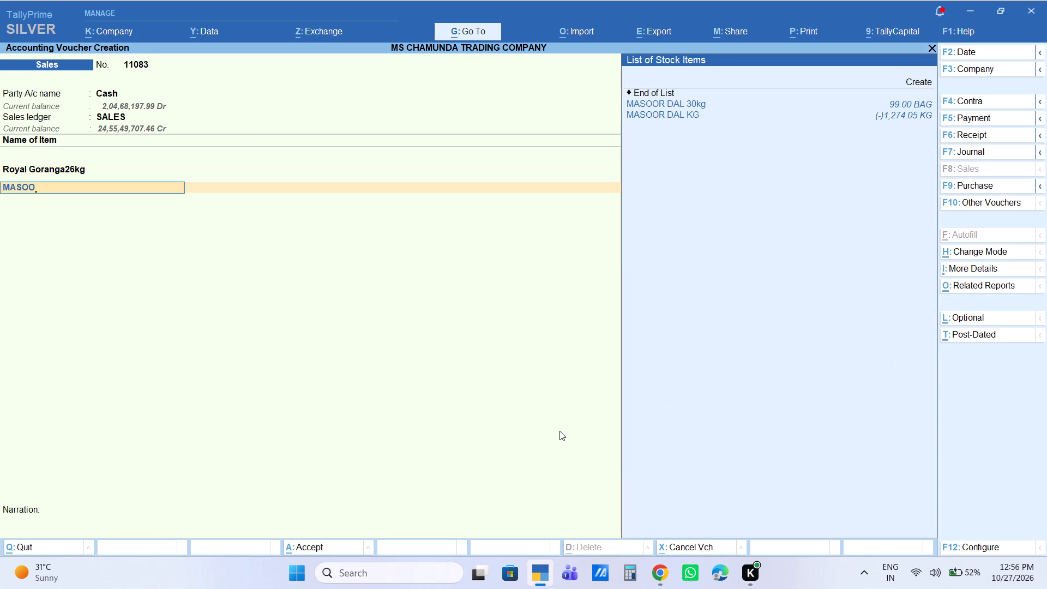
{"action": "key", "text": "Down"}
{"action": "key", "text": "Return"}
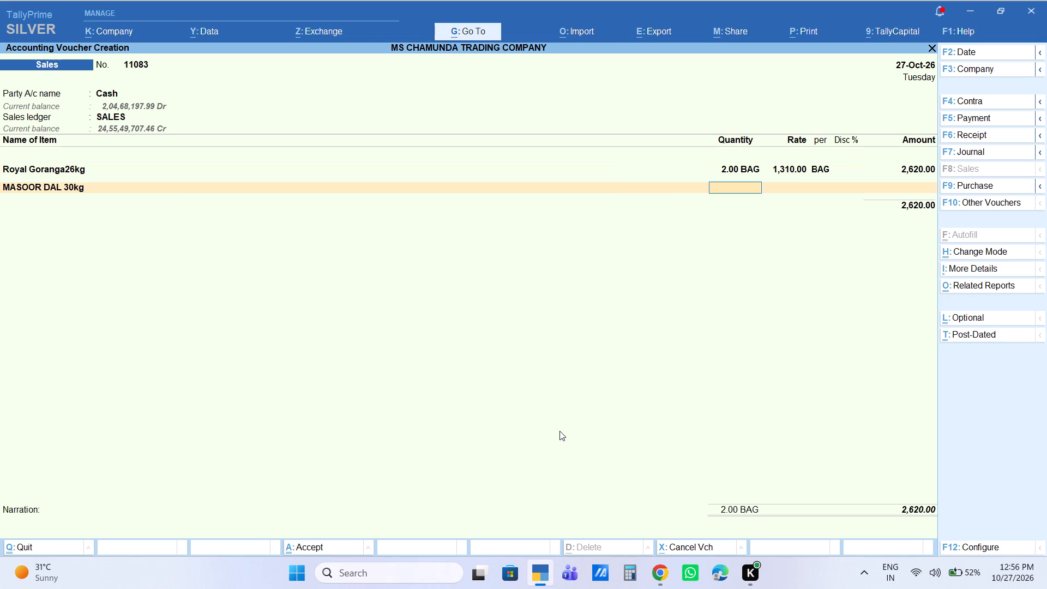
{"action": "key", "text": "1"}
{"action": "key", "text": "Return"}
{"action": "key", "text": "Return"}
{"action": "key", "text": "Return"}
{"action": "key", "text": "Return"}
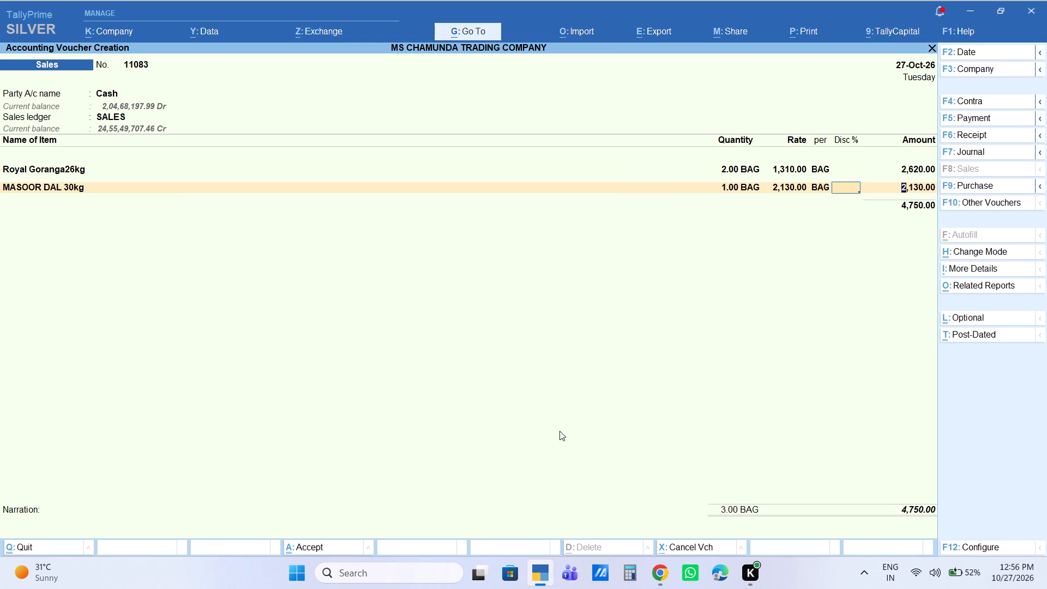
{"action": "type", "text": "2115"}
{"action": "key", "text": "Return"}
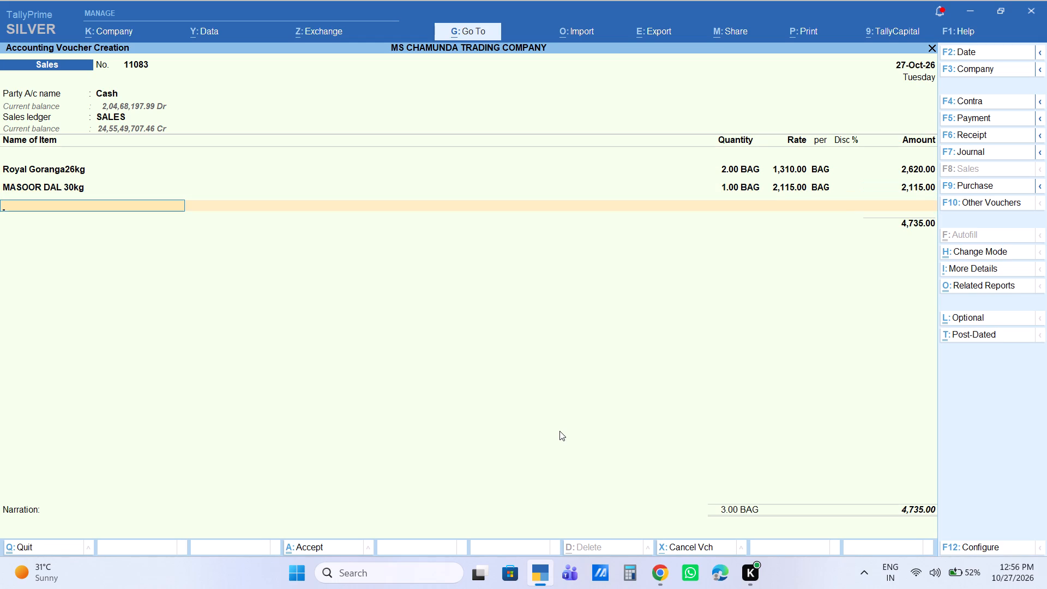
Add the item Annapurna NAMAK 1KG with a quantity of 1 bag.
{"action": "type", "text": "ANNA"}
{"action": "key", "text": "Down"}
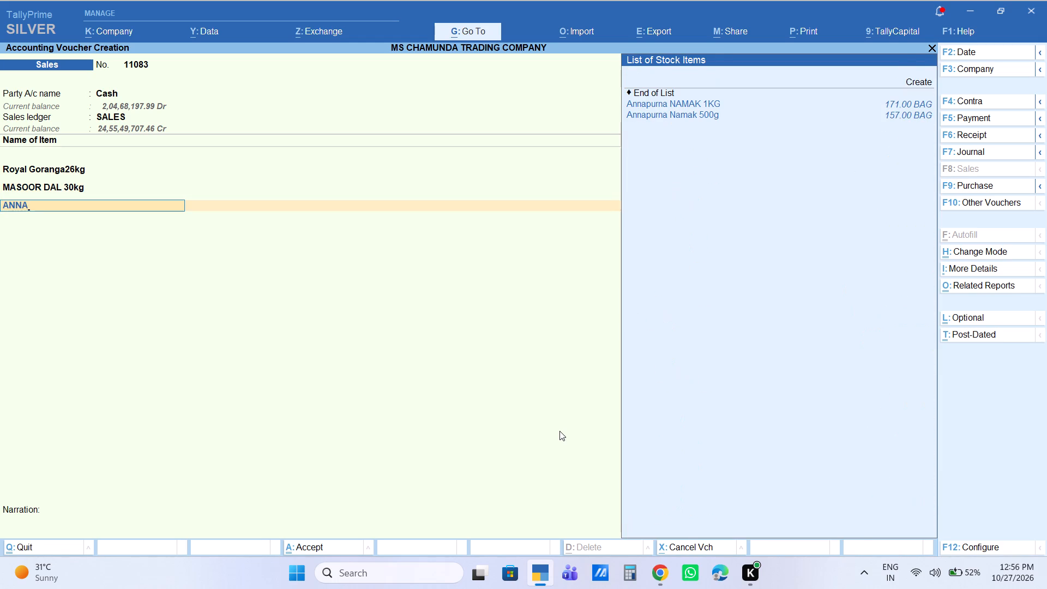
{"action": "key", "text": "Return"}
{"action": "key", "text": "1"}
{"action": "key", "text": "Return"}
{"action": "key", "text": "Return"}
{"action": "key", "text": "Return"}
{"action": "key", "text": "Return"}
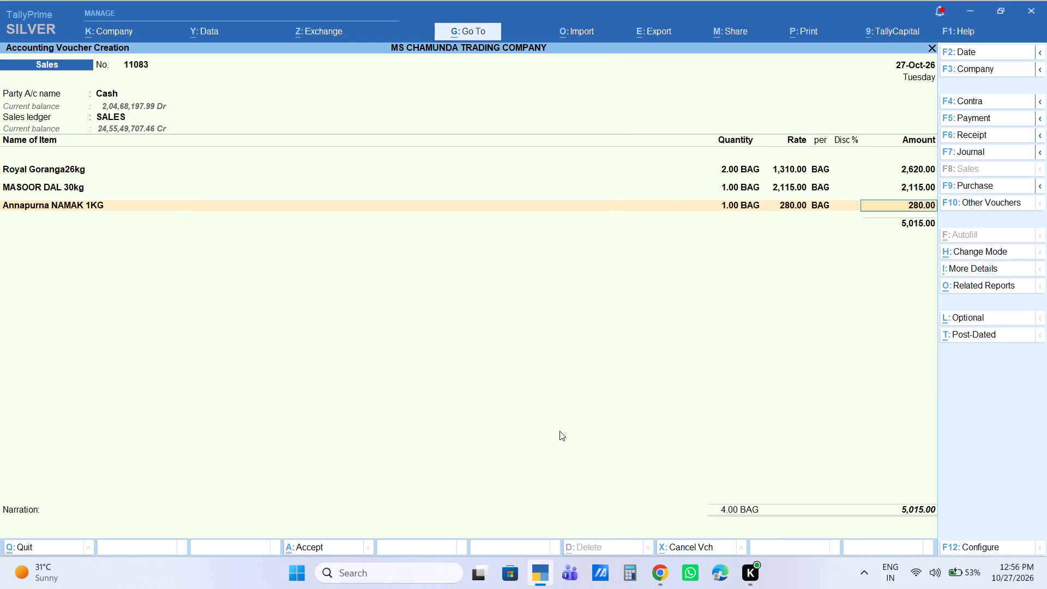
{"action": "key", "text": "Return"}
Add the item A Marrie Rs5 with a quantity of 1 peti and an amount of 575.
{"action": "type", "text": "A MAR"}
{"action": "key", "text": "Return"}
{"action": "key", "text": "1"}
{"action": "key", "text": "Return"}
{"action": "key", "text": "Return"}
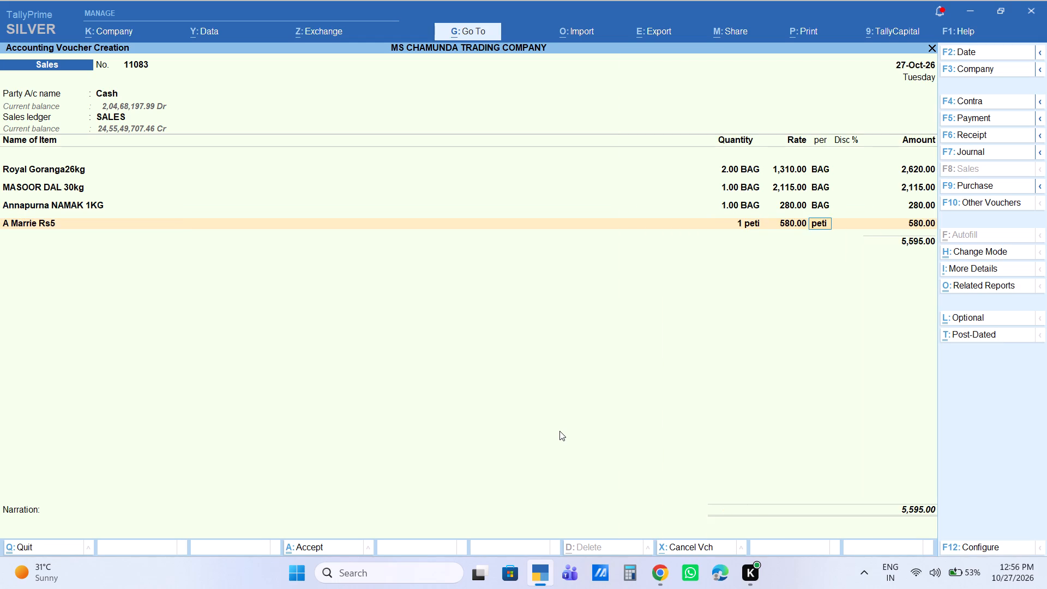
{"action": "key", "text": "Return"}
{"action": "key", "text": "Return"}
{"action": "type", "text": "575"}
{"action": "key", "text": "Return"}
End the item list, add a Labour Charge of 10, and save the sales voucher.
{"action": "key", "text": "Return"}
{"action": "type", "text": "LA"}
{"action": "key", "text": "Return"}
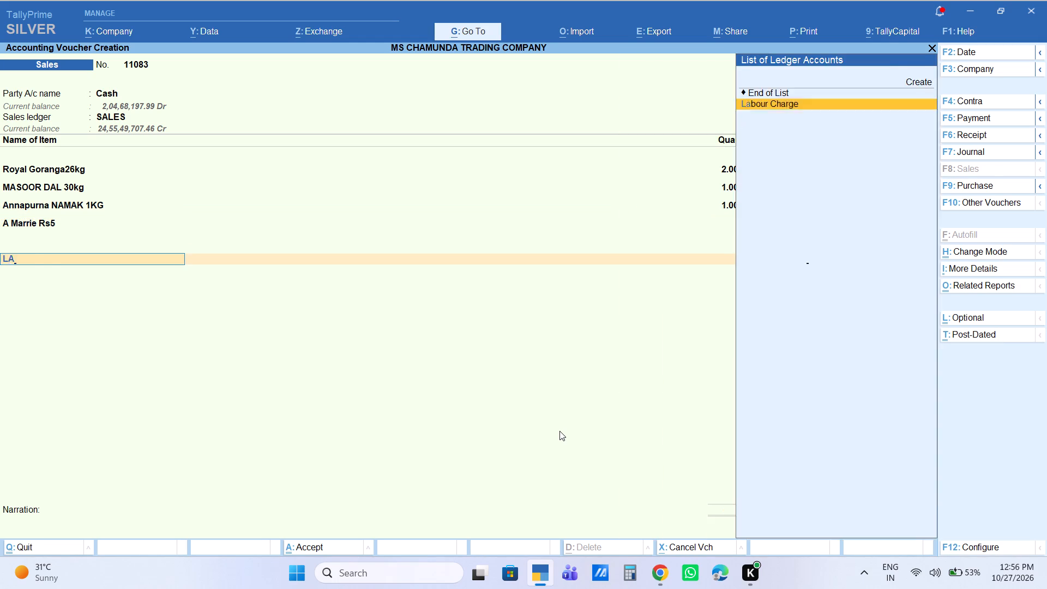
{"action": "key", "text": "Return"}
{"action": "key", "text": "2"}
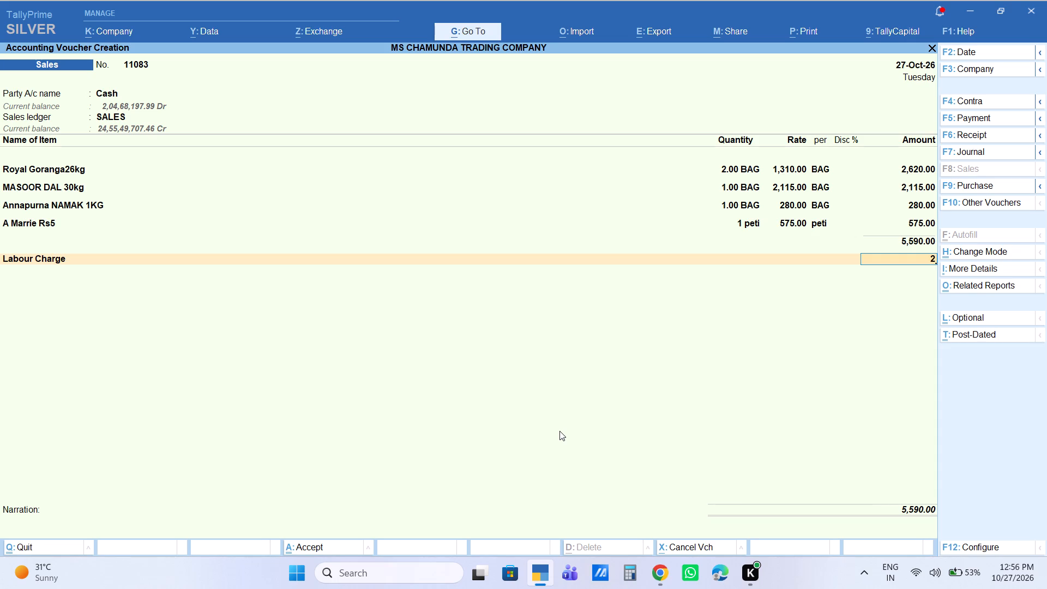
{"action": "key", "text": "BackSpace"}
{"action": "type", "text": "10"}
{"action": "key", "text": "Return"}
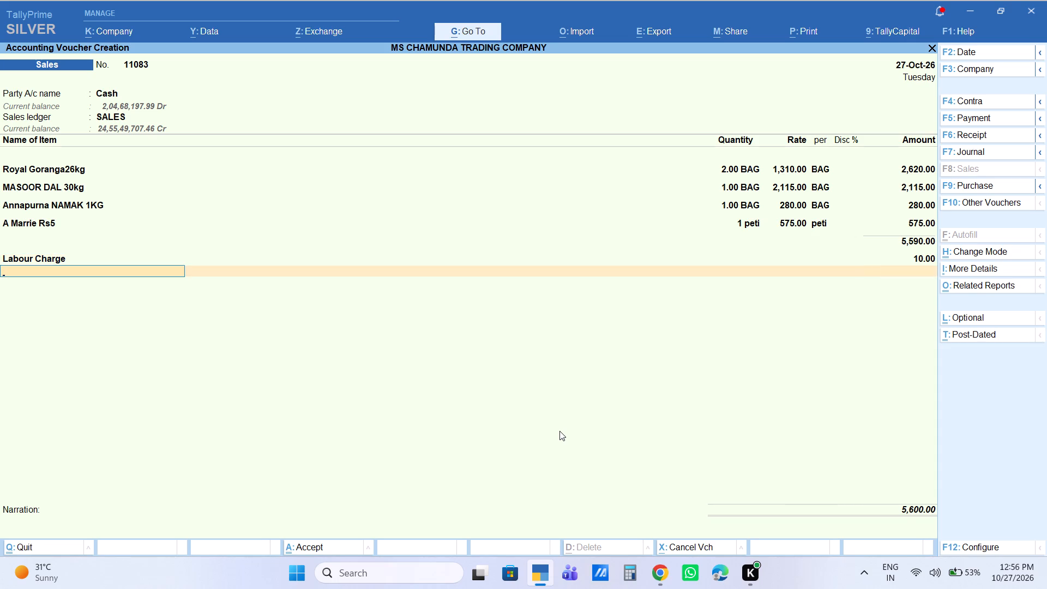
{"action": "key", "text": "Return"}
{"action": "key", "text": "Return"}
{"action": "key", "text": "Return"}
{"action": "key", "text": "Return"}
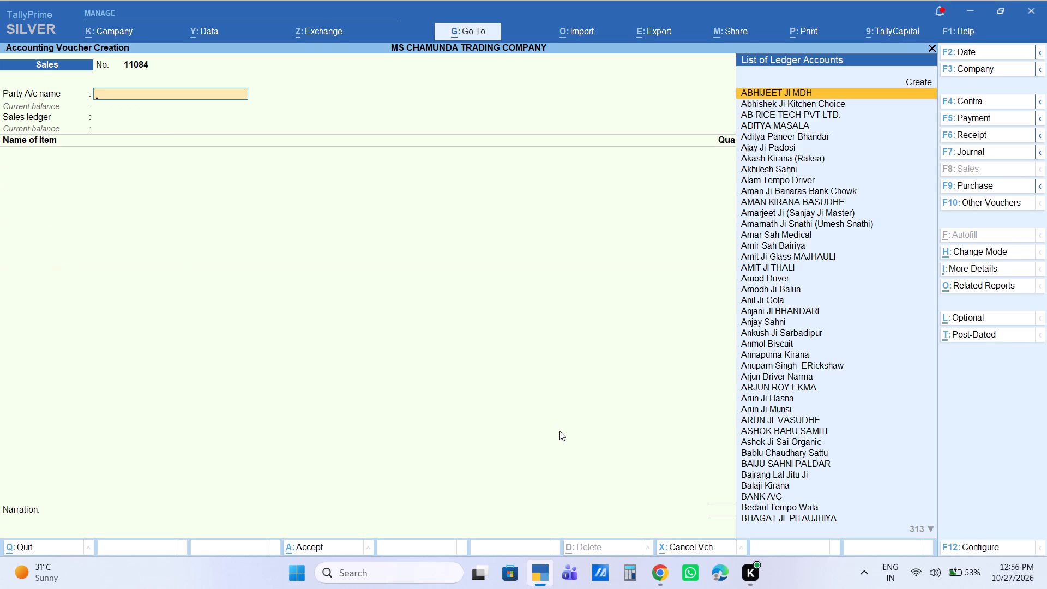
Set Cash as the party account of the new sales voucher.
{"action": "type", "text": "CAS"}
{"action": "key", "text": "Return"}
{"action": "key", "text": "Return"}
{"action": "key", "text": "Return"}
{"action": "key", "text": "Return"}
{"action": "key", "text": "Return"}
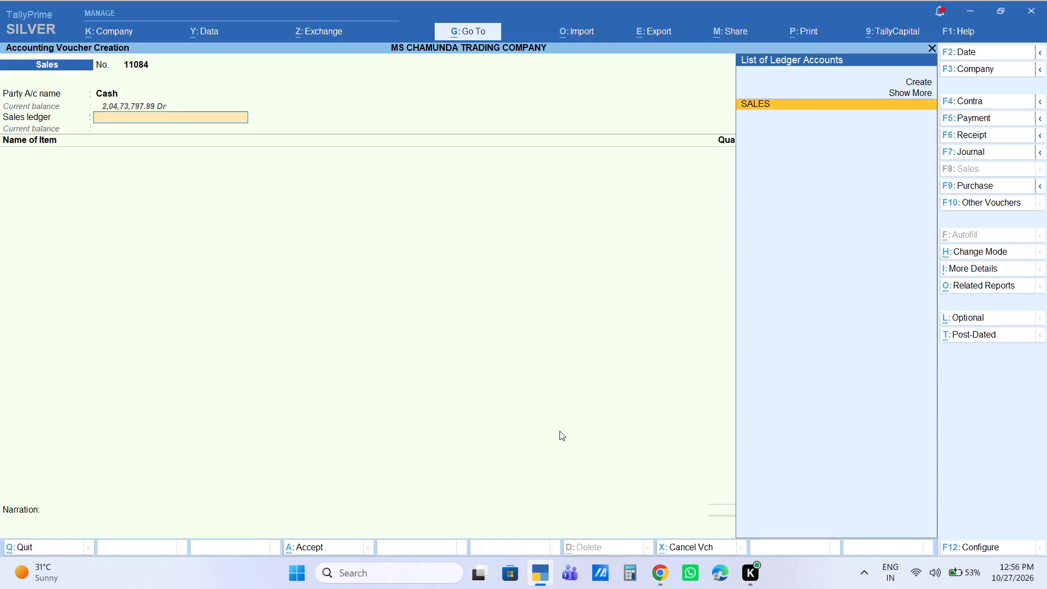
Change the buyer in the party details to a Mintu Ji ledger and select the SALES ledger.
{"action": "key", "text": "BackSpace"}
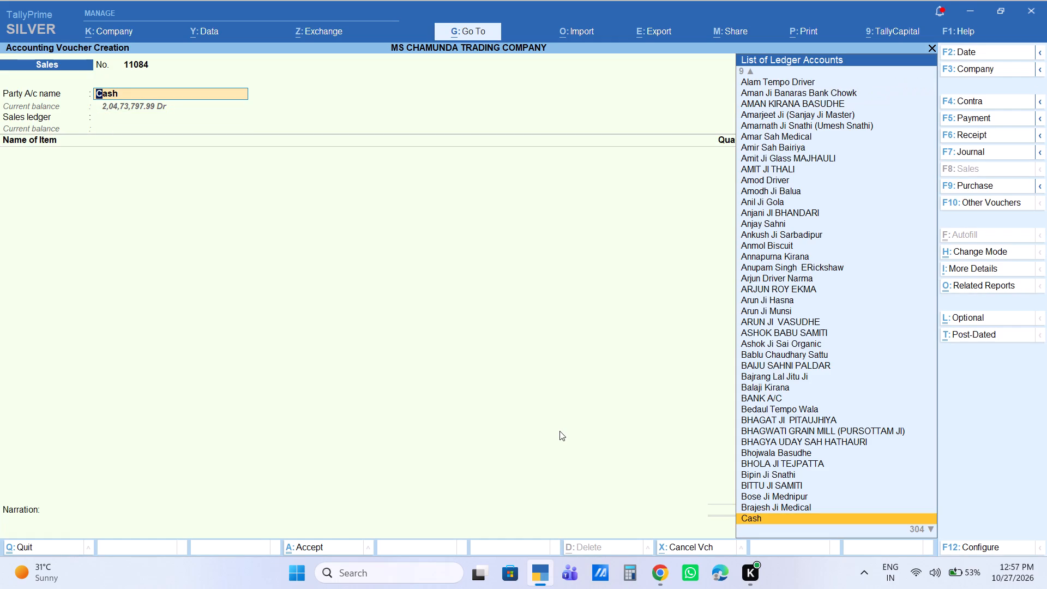
{"action": "key", "text": "Return"}
{"action": "type", "text": "MINT"}
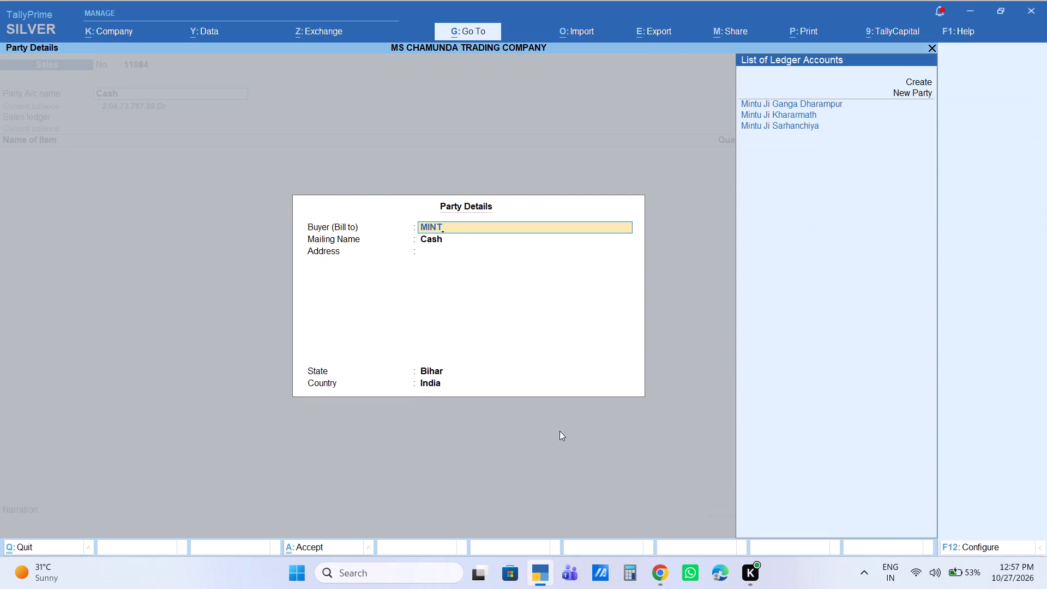
{"action": "key", "text": "Down"}
{"action": "key", "text": "Return"}
{"action": "key", "text": "Return"}
{"action": "key", "text": "Return"}
{"action": "key", "text": "Return"}
{"action": "key", "text": "Return"}
{"action": "key", "text": "Return"}
{"action": "key", "text": "BackSpace"}
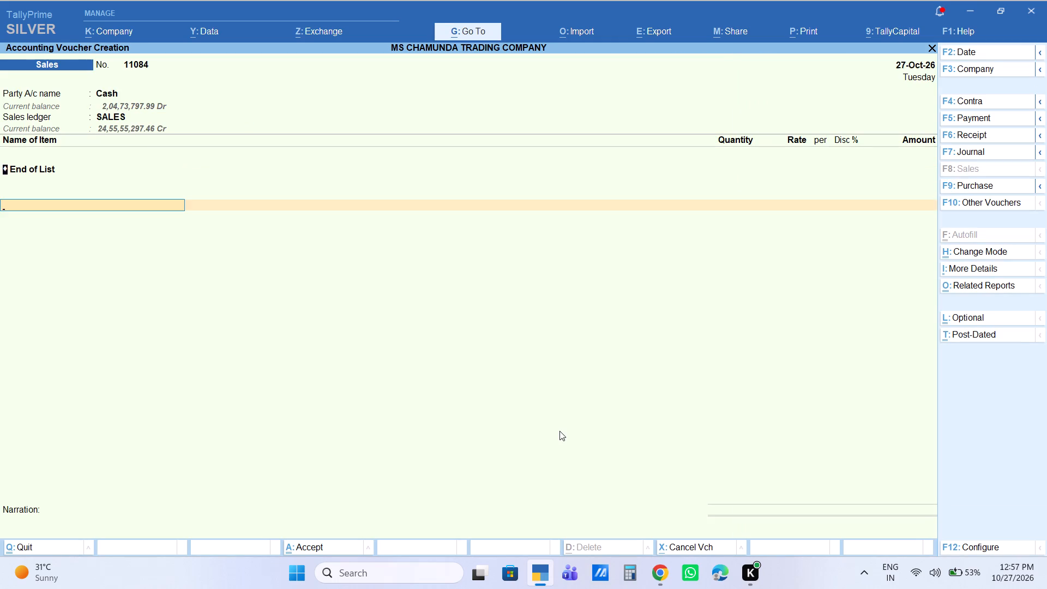
Add the item Kerao with a quantity of 10 kg and an amount of 580.
{"action": "type", "text": "KERA"}
{"action": "key", "text": "Down"}
{"action": "key", "text": "Right"}
{"action": "key", "text": "Return"}
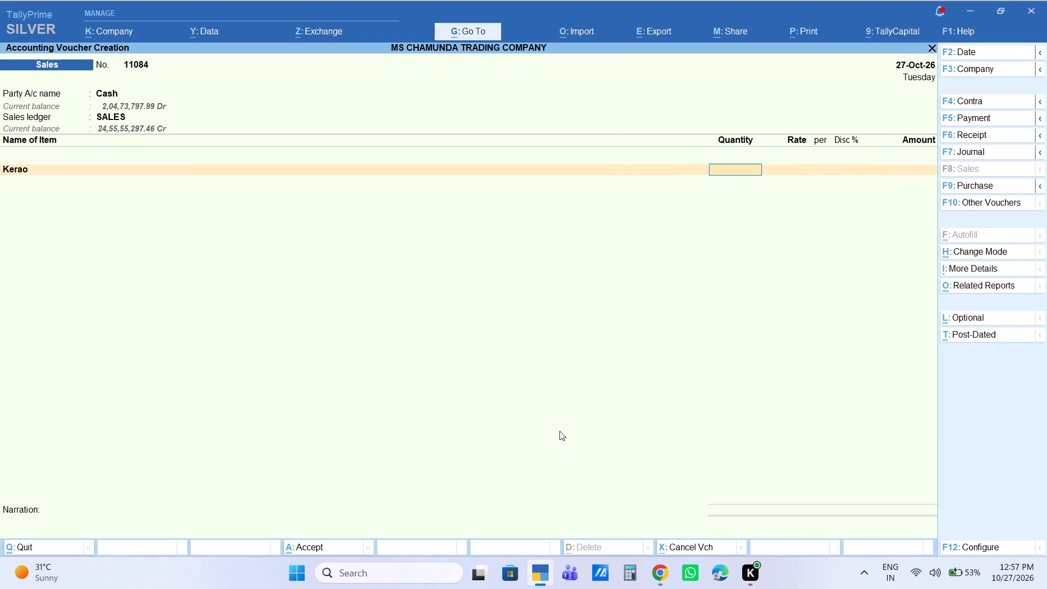
{"action": "type", "text": "10"}
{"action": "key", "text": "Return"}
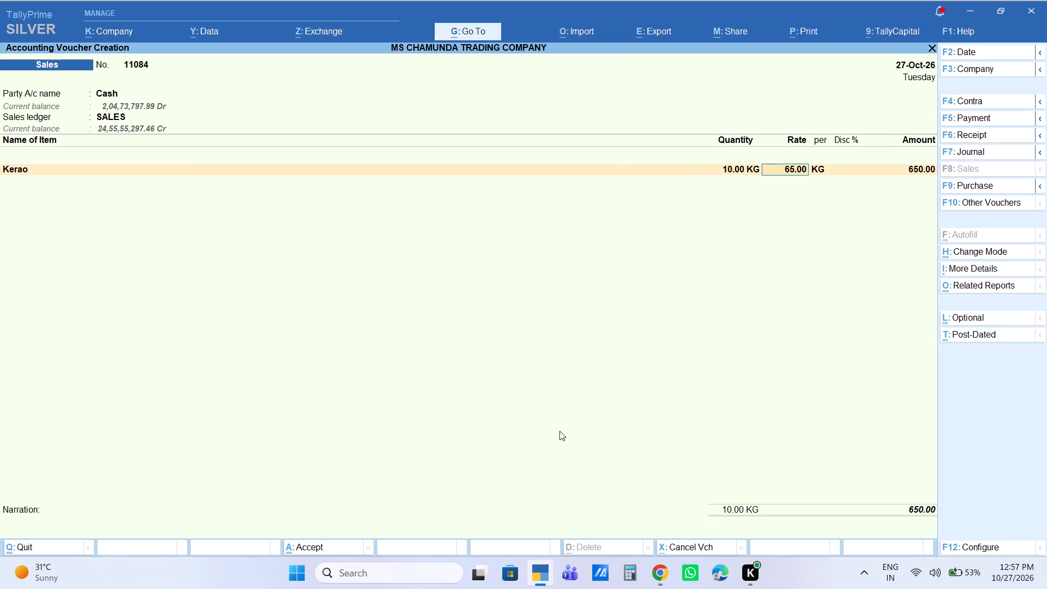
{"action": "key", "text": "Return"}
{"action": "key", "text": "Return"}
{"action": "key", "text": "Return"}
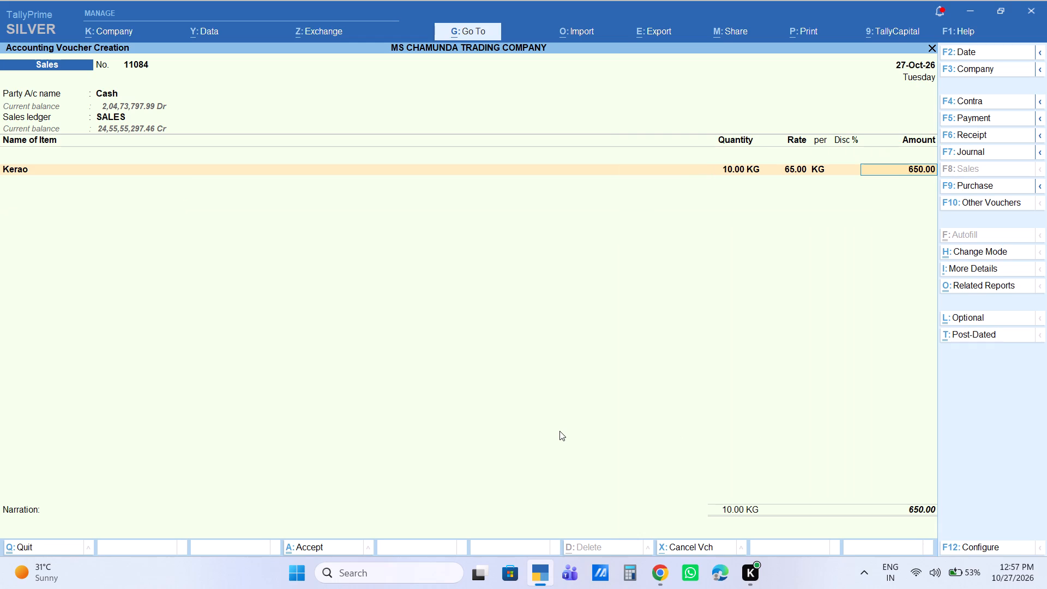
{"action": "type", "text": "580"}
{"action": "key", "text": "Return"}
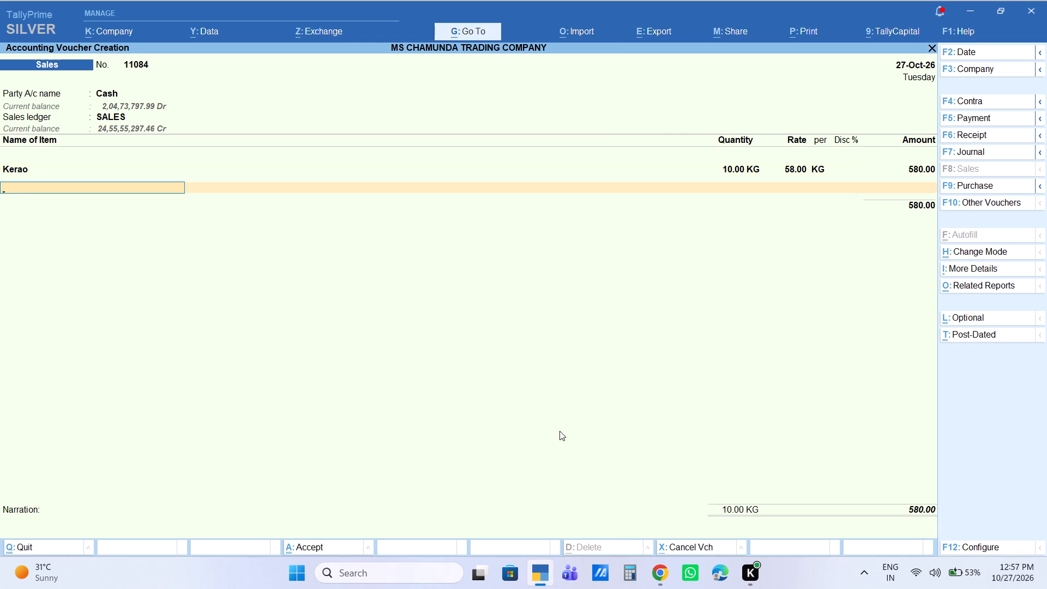
Add the item Safed Matar KG with a quantity of 10 kg and an amount of 580.
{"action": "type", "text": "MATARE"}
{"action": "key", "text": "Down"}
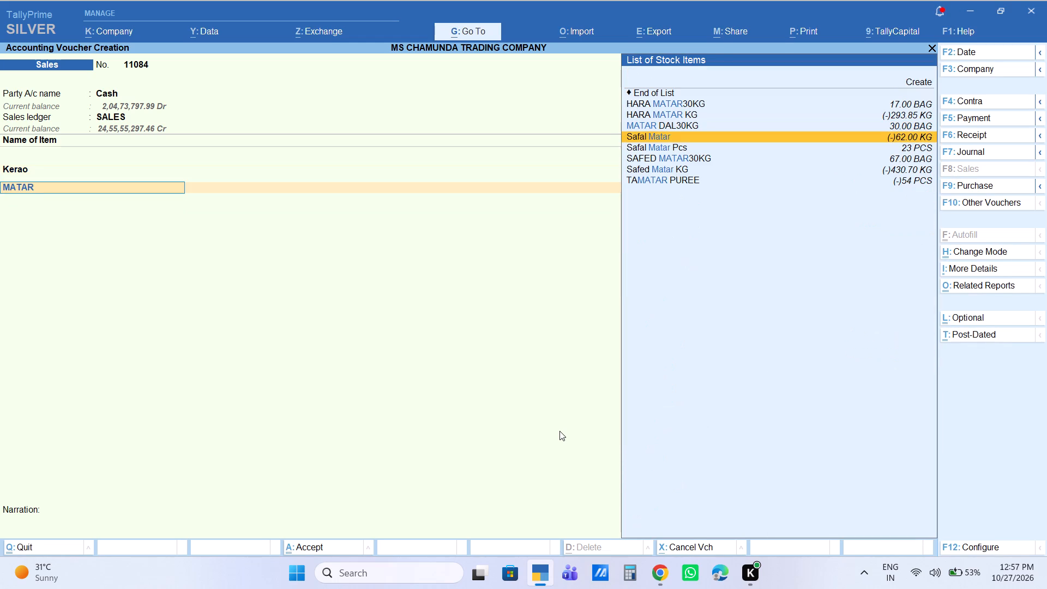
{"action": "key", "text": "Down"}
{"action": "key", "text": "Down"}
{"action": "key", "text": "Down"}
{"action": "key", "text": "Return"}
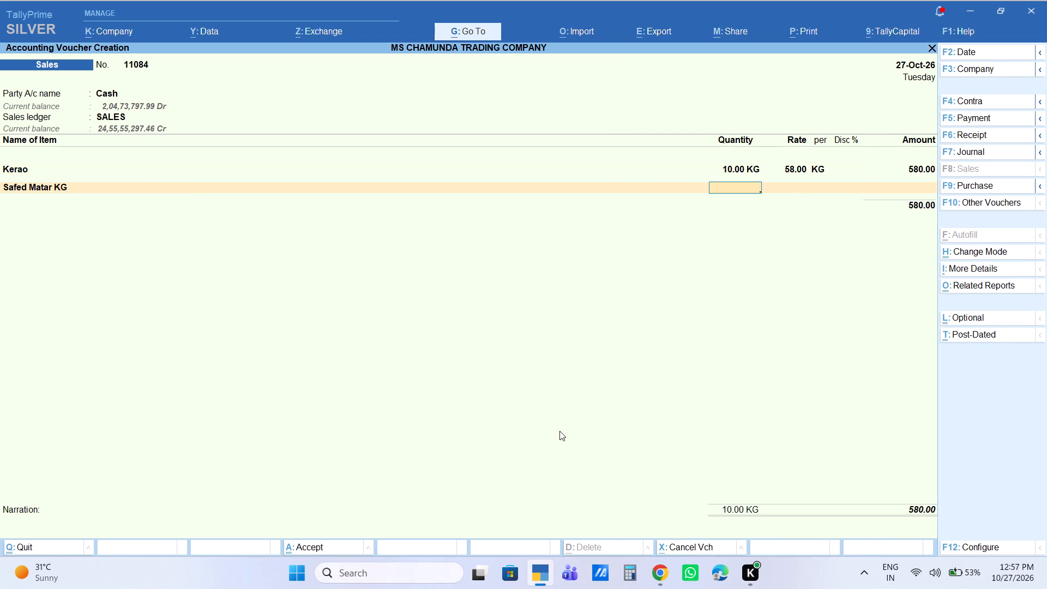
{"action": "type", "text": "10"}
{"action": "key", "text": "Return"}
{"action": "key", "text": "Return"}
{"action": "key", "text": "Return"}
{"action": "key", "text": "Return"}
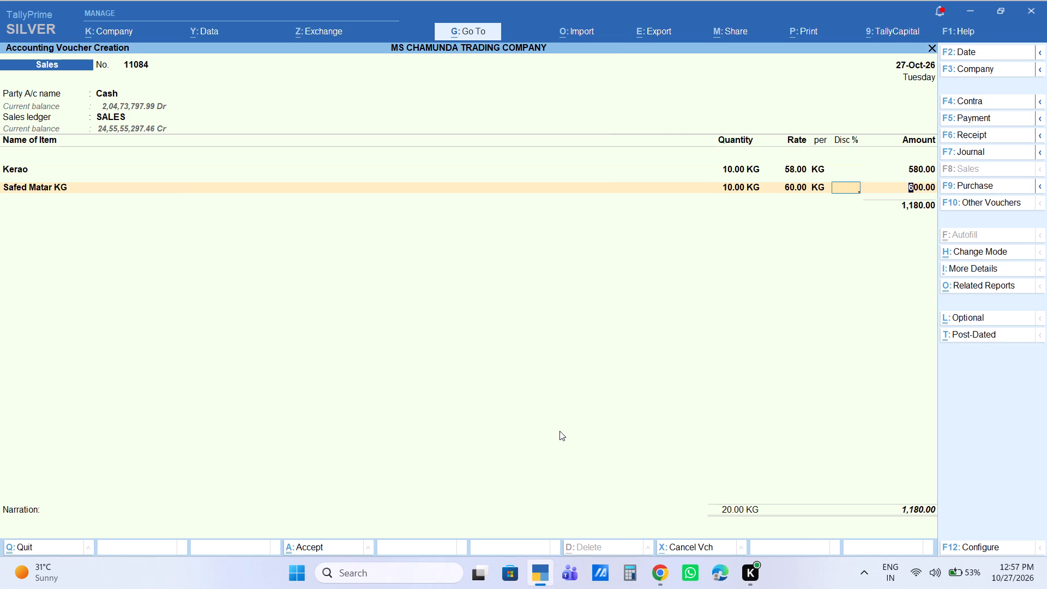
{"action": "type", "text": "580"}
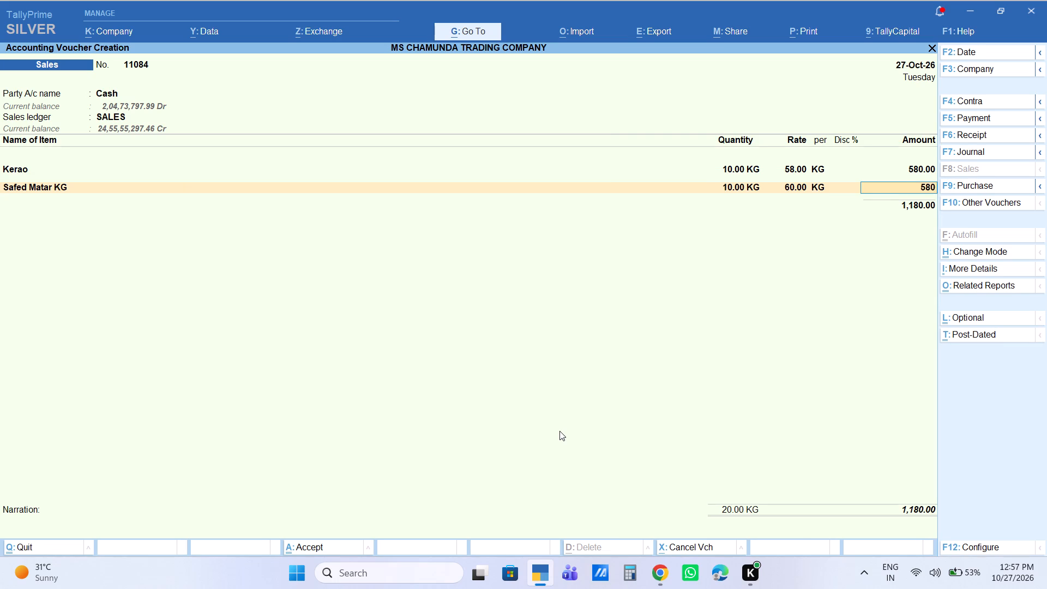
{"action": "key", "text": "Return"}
Add the item Madhuri Rahar30kg with a quantity of 1 bag and an amount of 2940.
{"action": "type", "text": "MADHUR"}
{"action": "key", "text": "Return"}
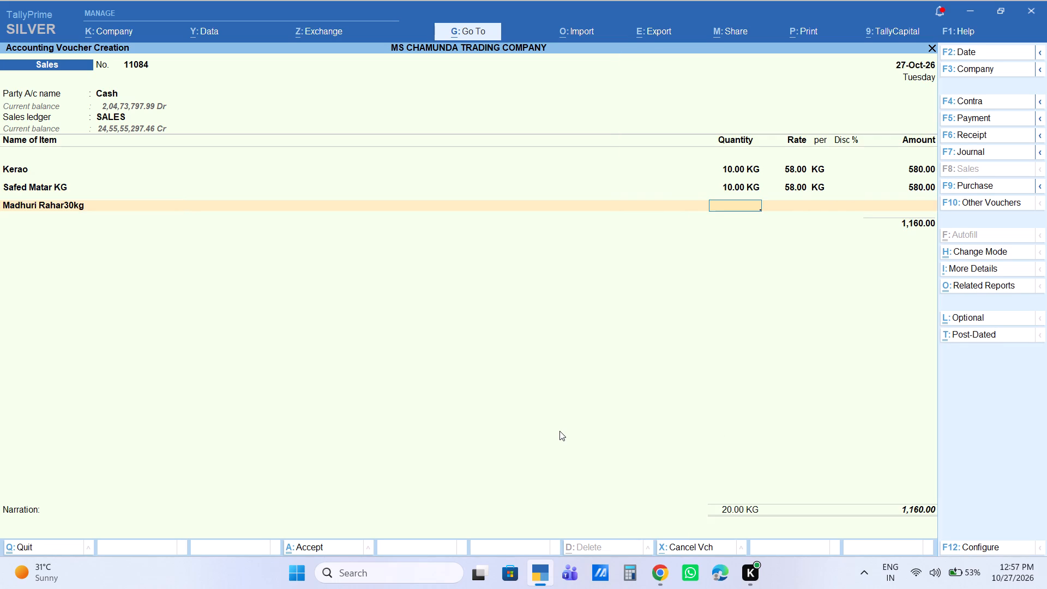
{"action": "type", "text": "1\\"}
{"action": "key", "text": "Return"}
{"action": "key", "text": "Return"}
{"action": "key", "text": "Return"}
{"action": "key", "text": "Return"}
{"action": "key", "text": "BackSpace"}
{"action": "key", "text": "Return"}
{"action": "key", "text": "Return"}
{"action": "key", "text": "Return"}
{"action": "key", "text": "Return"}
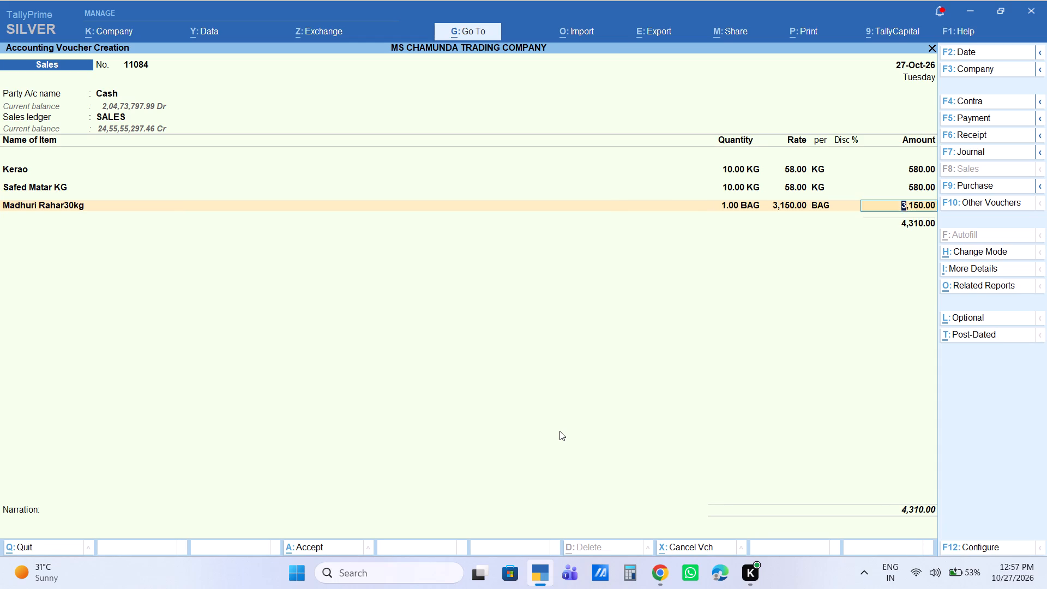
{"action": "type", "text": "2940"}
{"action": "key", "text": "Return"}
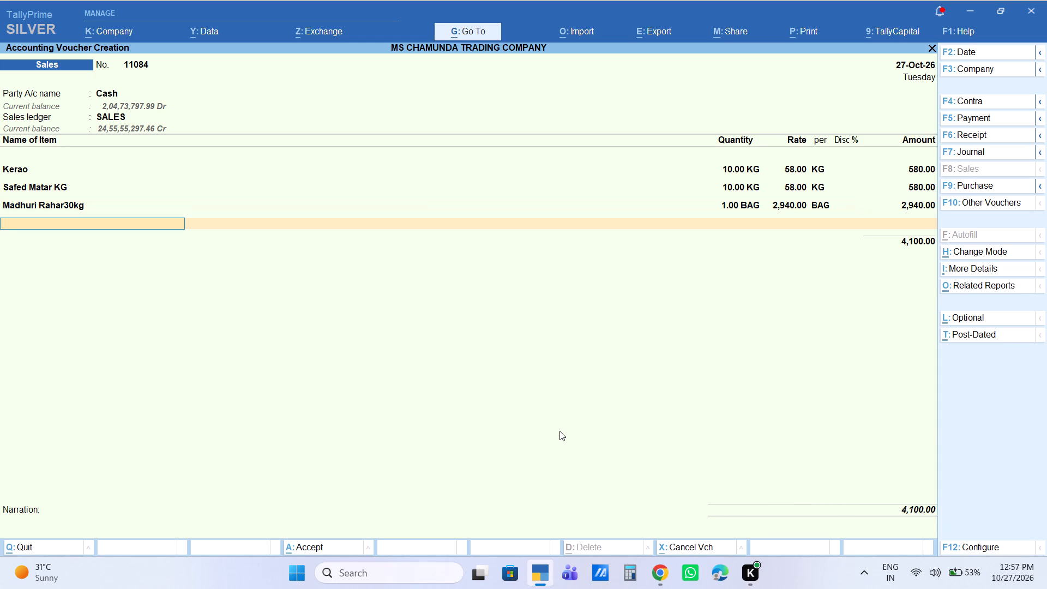
End the item list, pick the Labour Charge ledger with its amount left blank, and save the sales voucher.
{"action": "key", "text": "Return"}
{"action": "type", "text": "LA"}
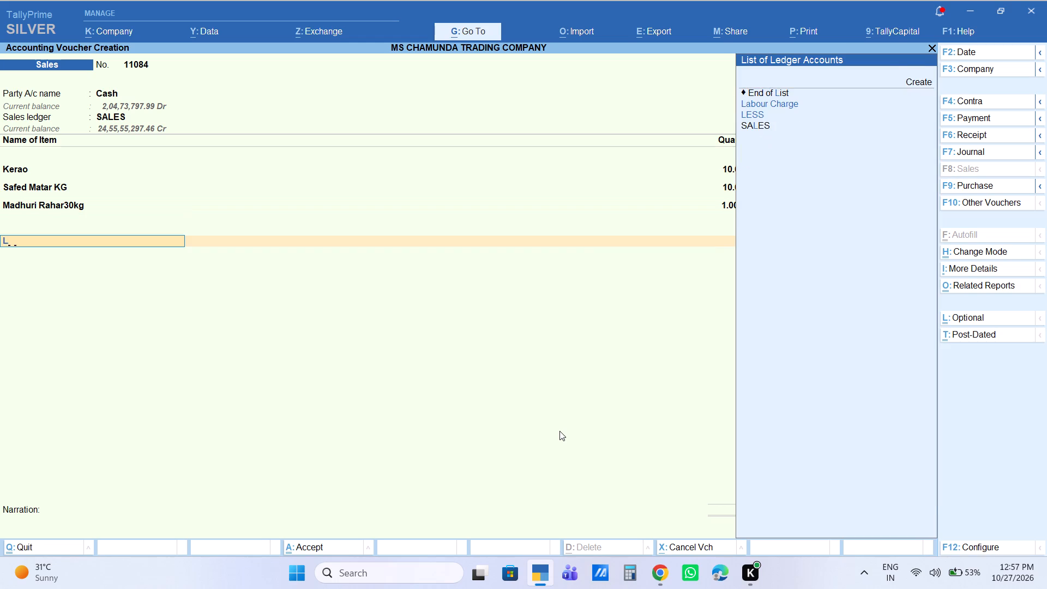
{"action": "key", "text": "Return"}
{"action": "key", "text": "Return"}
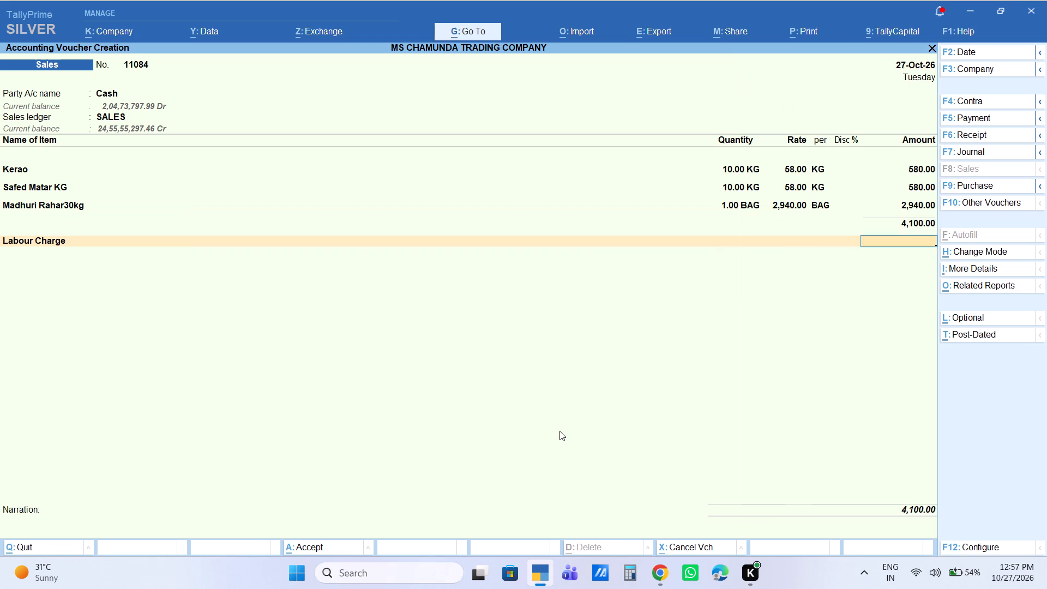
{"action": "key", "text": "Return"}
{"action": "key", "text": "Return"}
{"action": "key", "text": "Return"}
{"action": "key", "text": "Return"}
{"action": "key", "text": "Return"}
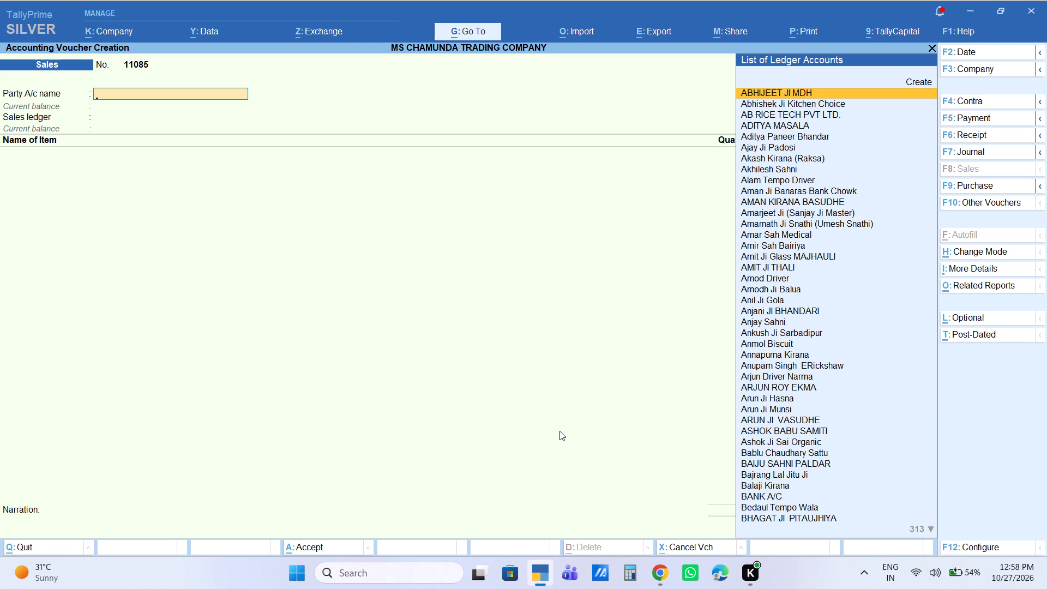
Fill in the new sales voucher's header with Cash as party account, a Dhirendra Ji buyer and the SALES ledger.
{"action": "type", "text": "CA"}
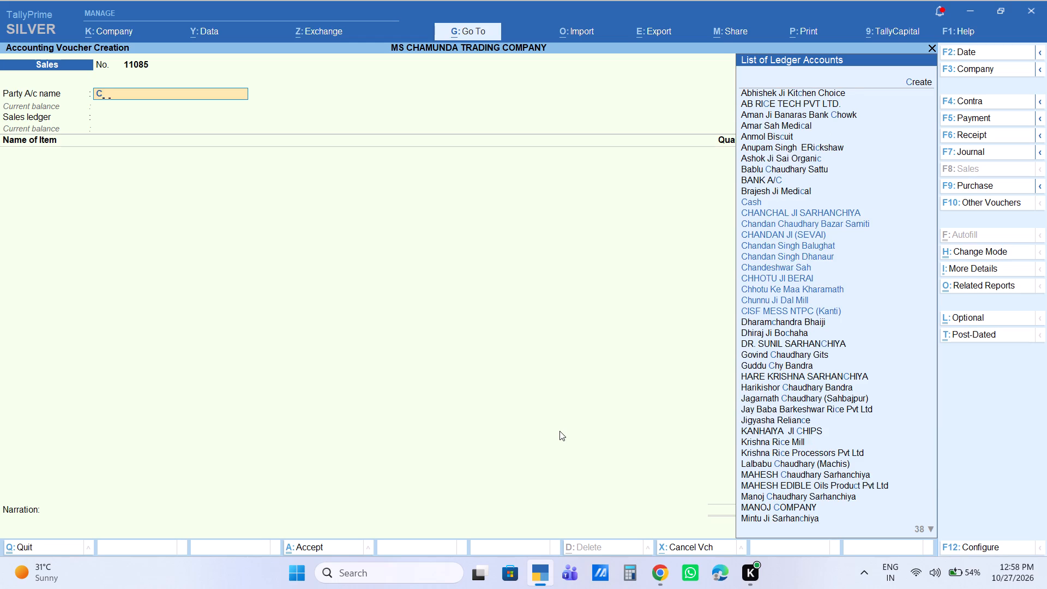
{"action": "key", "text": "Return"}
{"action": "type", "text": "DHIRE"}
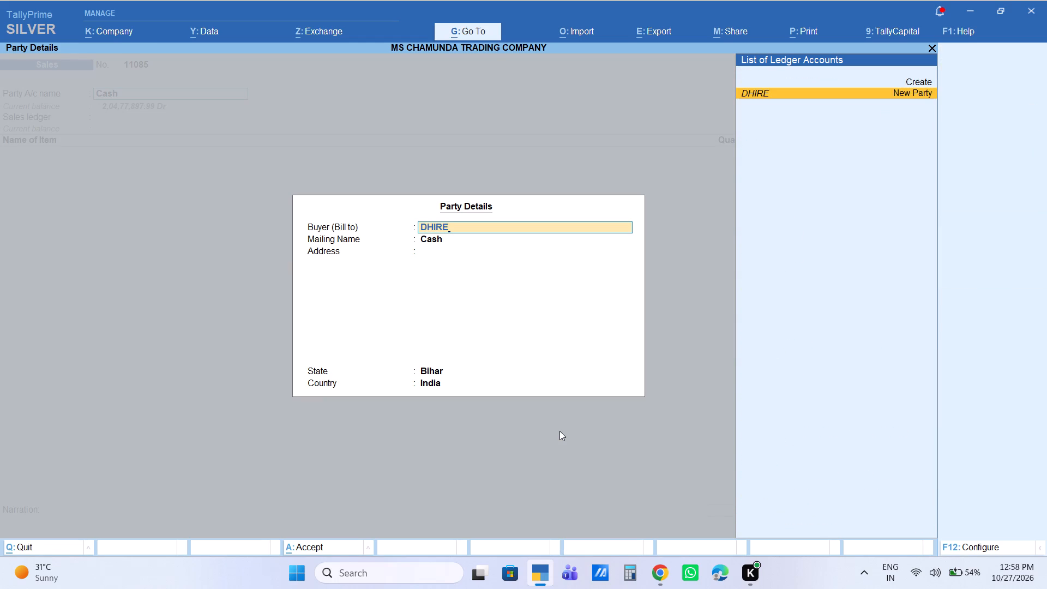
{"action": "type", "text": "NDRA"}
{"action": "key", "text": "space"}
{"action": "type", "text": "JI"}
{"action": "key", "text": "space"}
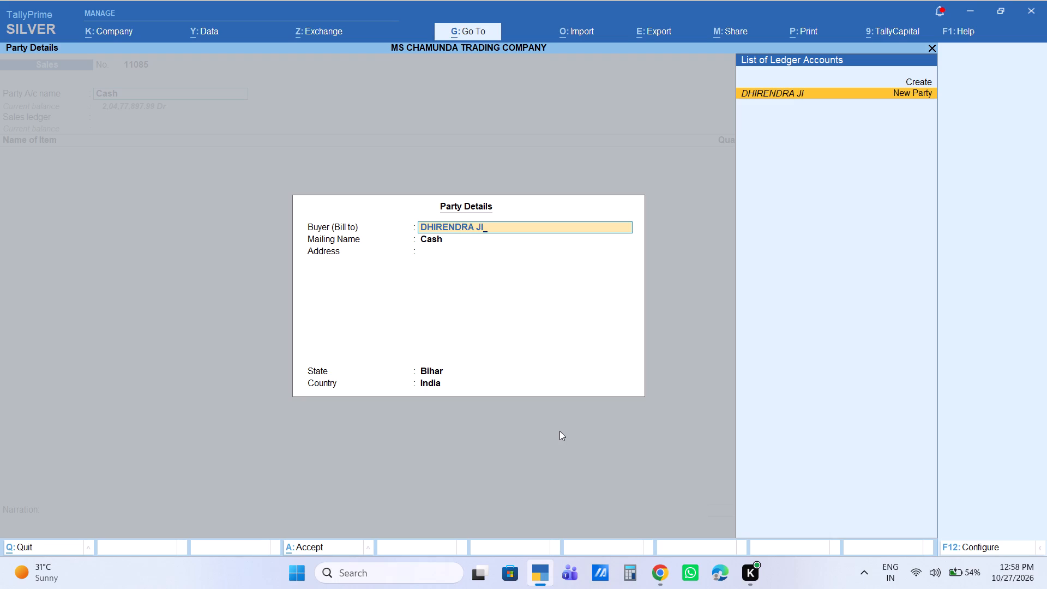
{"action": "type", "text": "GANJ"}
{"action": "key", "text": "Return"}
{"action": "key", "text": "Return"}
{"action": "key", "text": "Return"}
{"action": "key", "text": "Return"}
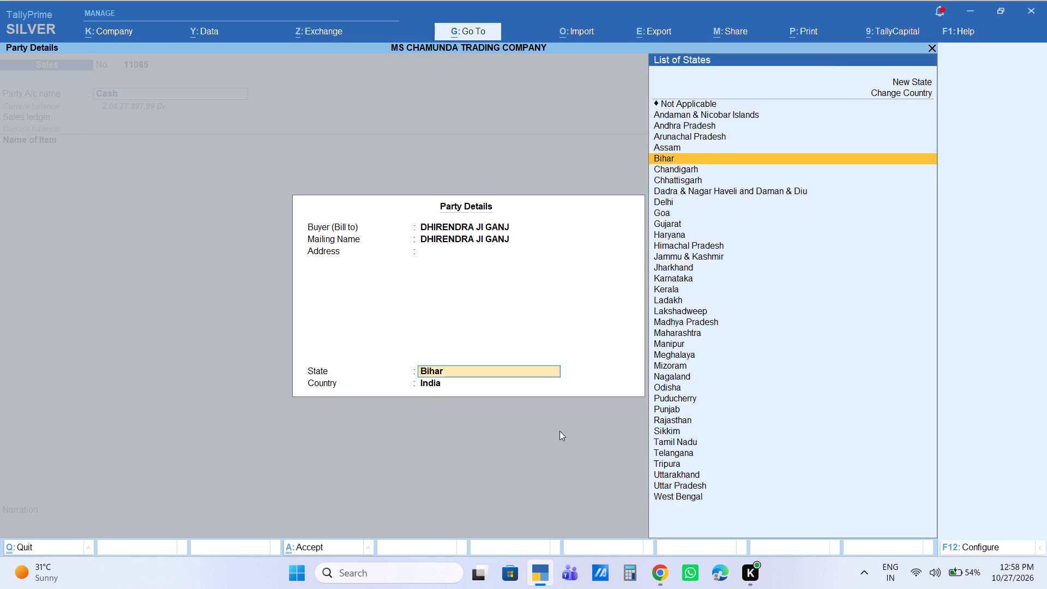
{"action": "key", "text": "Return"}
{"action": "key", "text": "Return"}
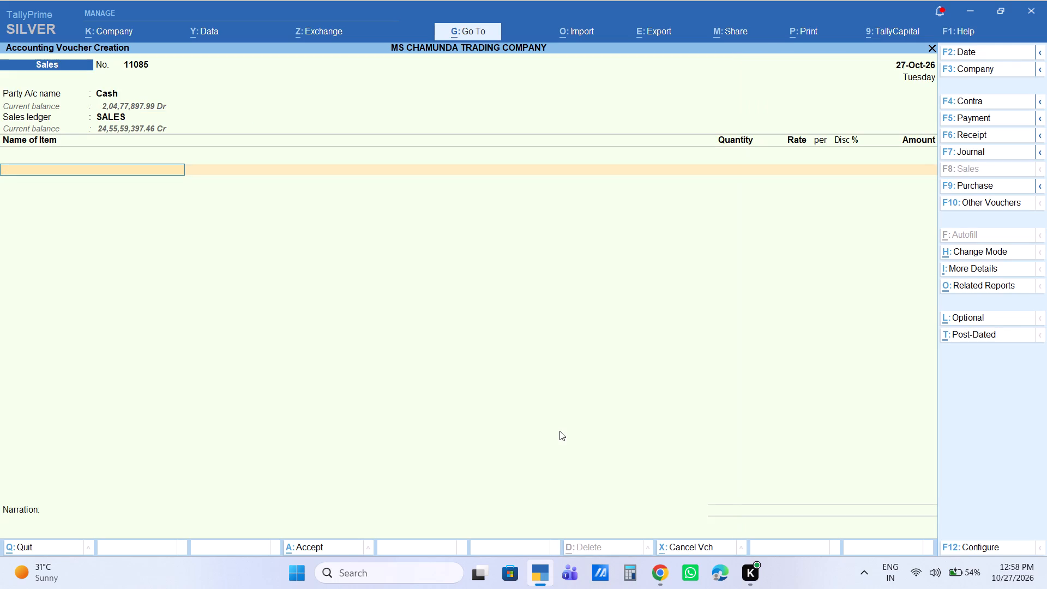
Add the item Gulnar Rahar30kg with a quantity of 1 bag at the default rate of 3,600.
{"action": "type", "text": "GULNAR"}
{"action": "key", "text": "Return"}
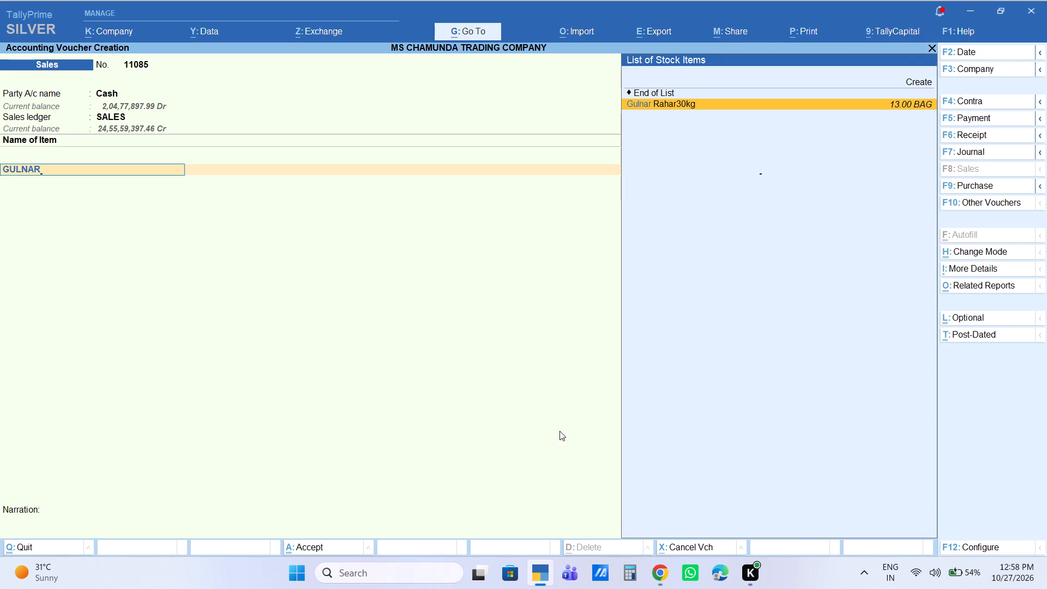
{"action": "key", "text": "1"}
{"action": "key", "text": "Return"}
{"action": "key", "text": "Return"}
{"action": "key", "text": "Return"}
{"action": "key", "text": "Return"}
{"action": "key", "text": "Return"}
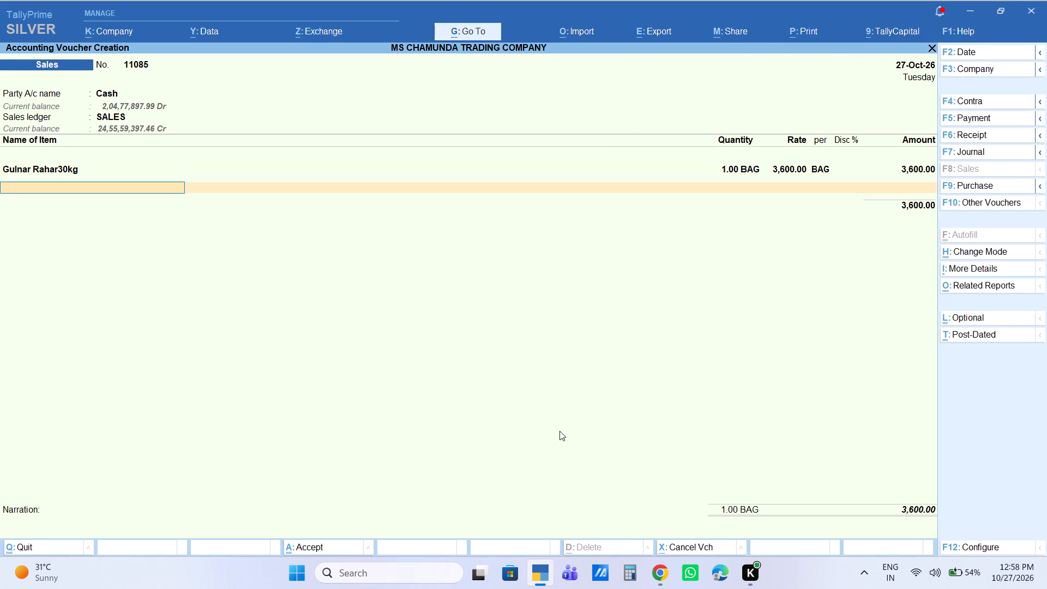
Add the item Raj AATA 26KG with a quantity of 2 bags and an amount of 1660.
{"action": "type", "text": "RAJAA"}
{"action": "key", "text": "Return"}
{"action": "type", "text": "\\1"}
{"action": "key", "text": "BackSpace"}
{"action": "key", "text": "BackSpace"}
{"action": "key", "text": "2"}
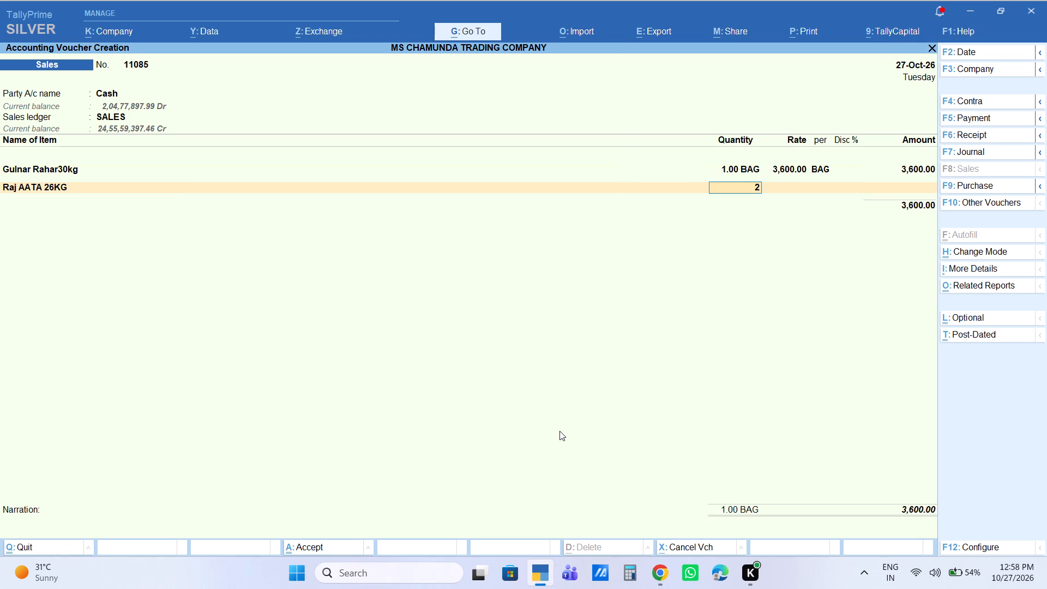
{"action": "key", "text": "Return"}
{"action": "key", "text": "Return"}
{"action": "key", "text": "Return"}
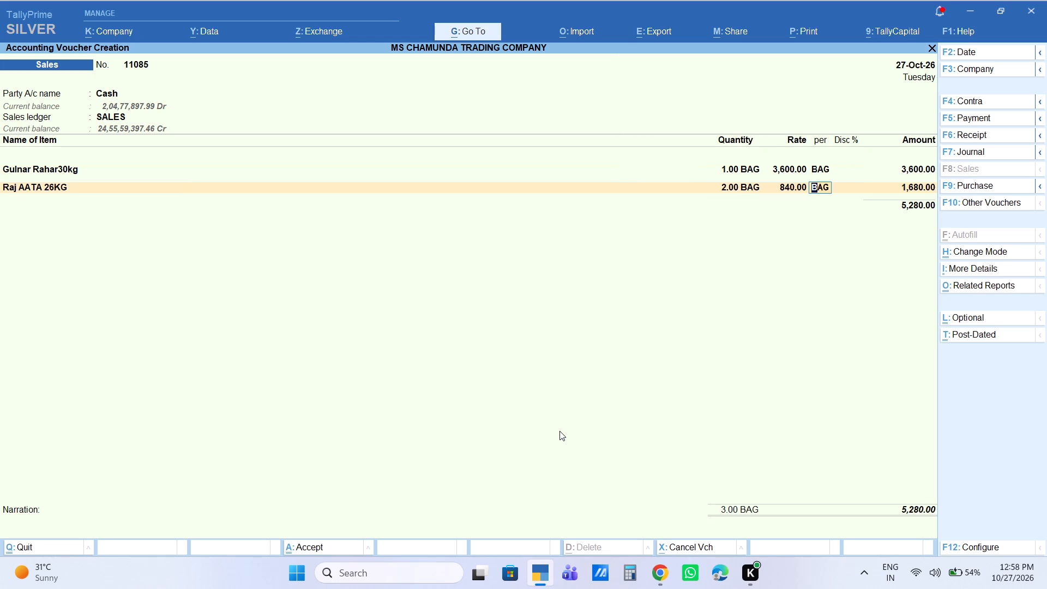
{"action": "key", "text": "Return"}
{"action": "type", "text": "1660"}
{"action": "key", "text": "Return"}
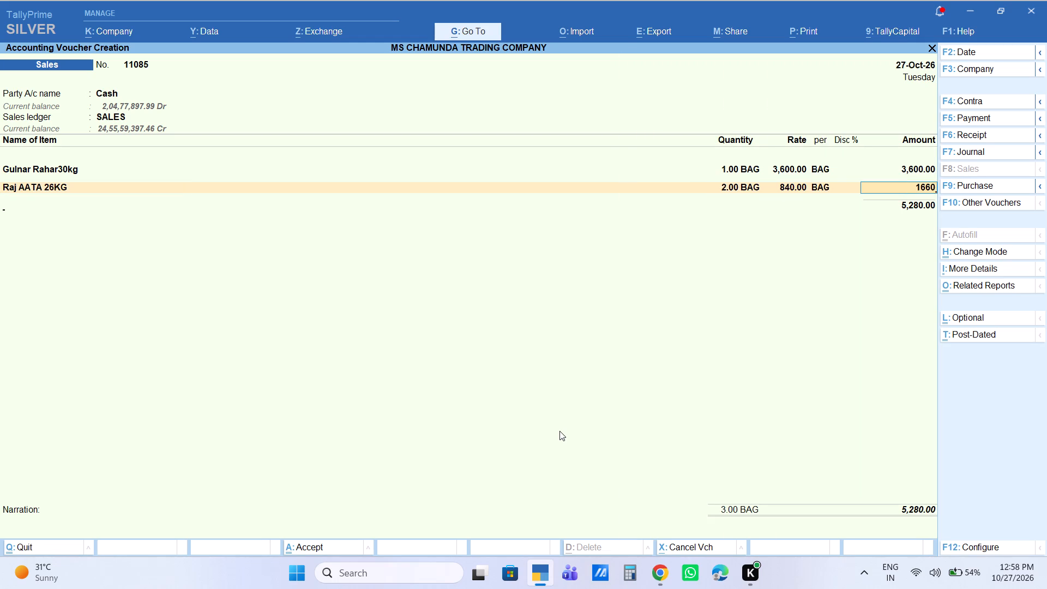
Add the item FORTUNE 1L PETI with a quantity of 4 peti at the default rate of 2,620.
{"action": "type", "text": "FORT"}
{"action": "key", "text": "Down"}
{"action": "key", "text": "Down"}
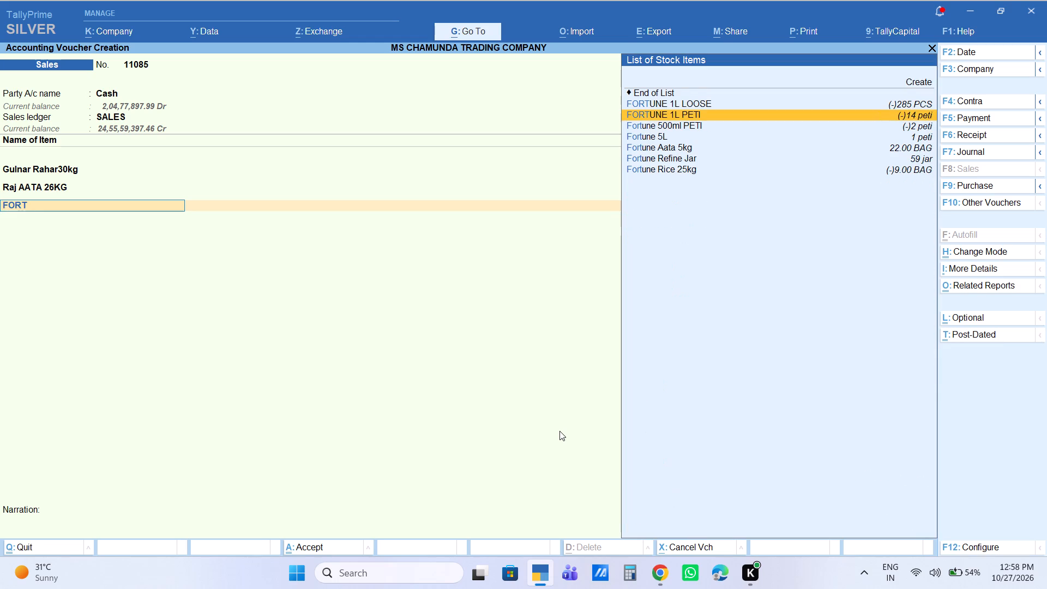
{"action": "key", "text": "Return"}
{"action": "key", "text": "4"}
{"action": "key", "text": "Return"}
{"action": "key", "text": "Return"}
{"action": "key", "text": "Return"}
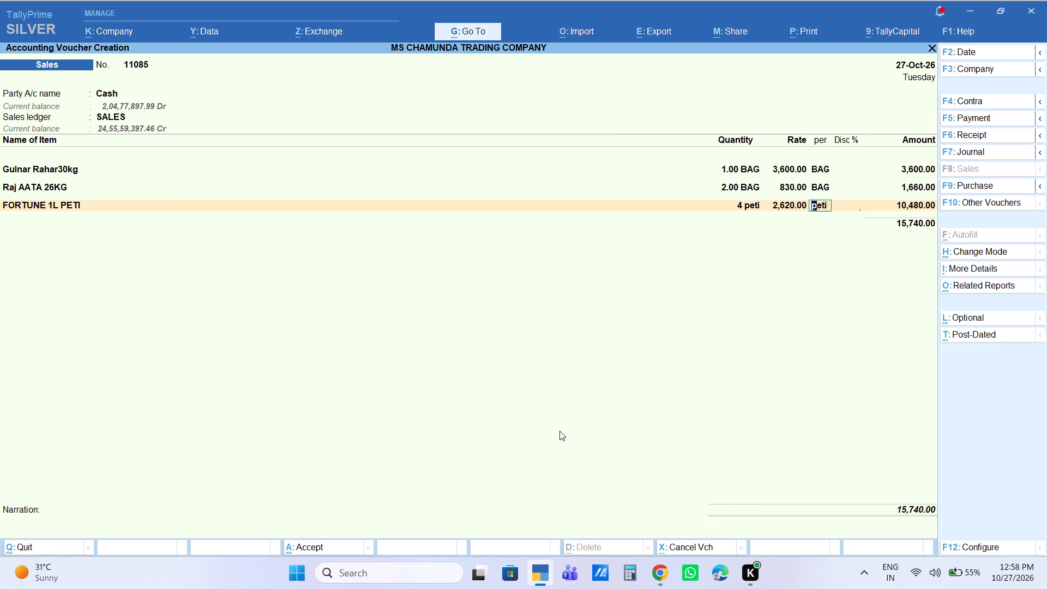
{"action": "key", "text": "Return"}
{"action": "key", "text": "Return"}
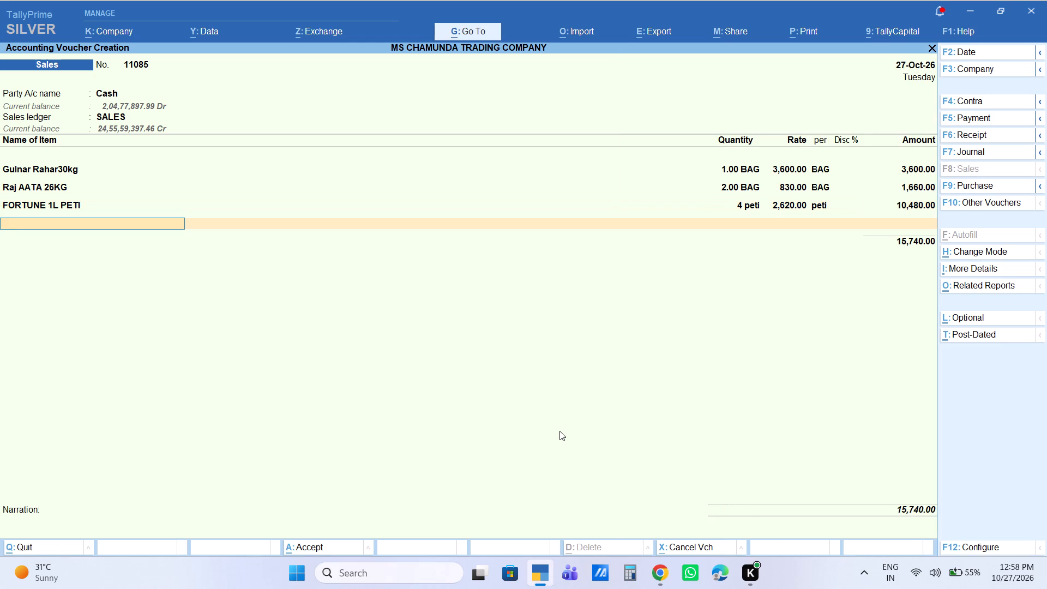
Add the item Fortune 500ml PETI with a quantity of 2 peti and an amount of 4040.
{"action": "type", "text": "FORT"}
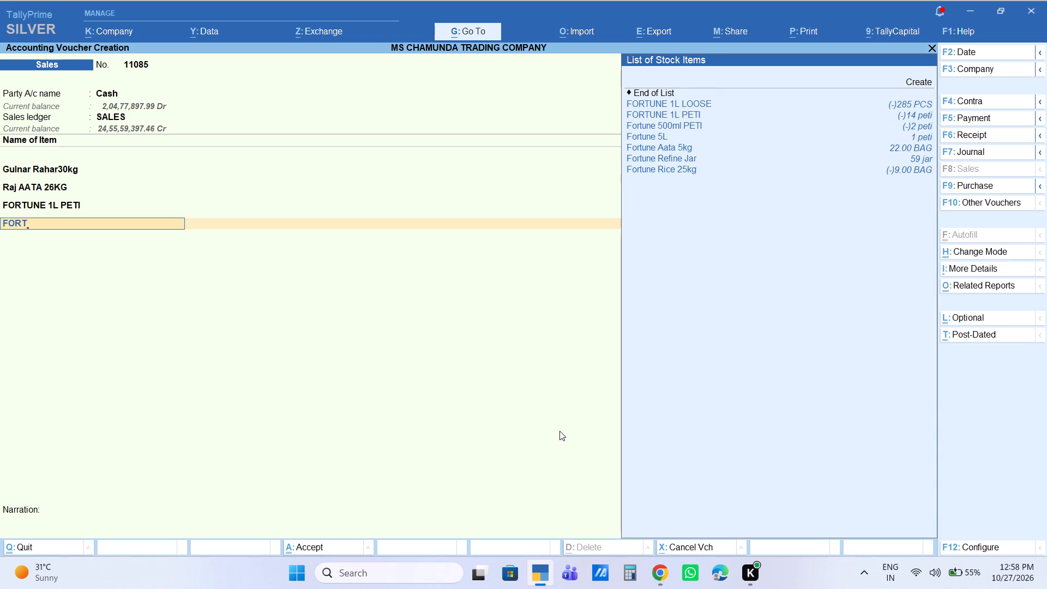
{"action": "key", "text": "Down"}
{"action": "key", "text": "Down"}
{"action": "key", "text": "Down"}
{"action": "key", "text": "Return"}
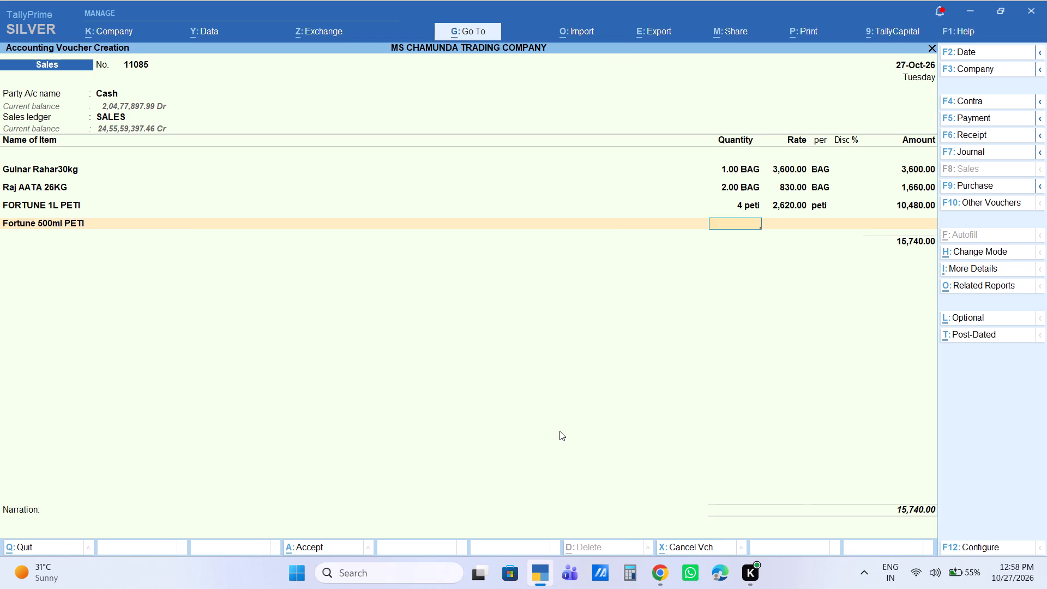
{"action": "key", "text": "2"}
{"action": "key", "text": "Return"}
{"action": "key", "text": "Return"}
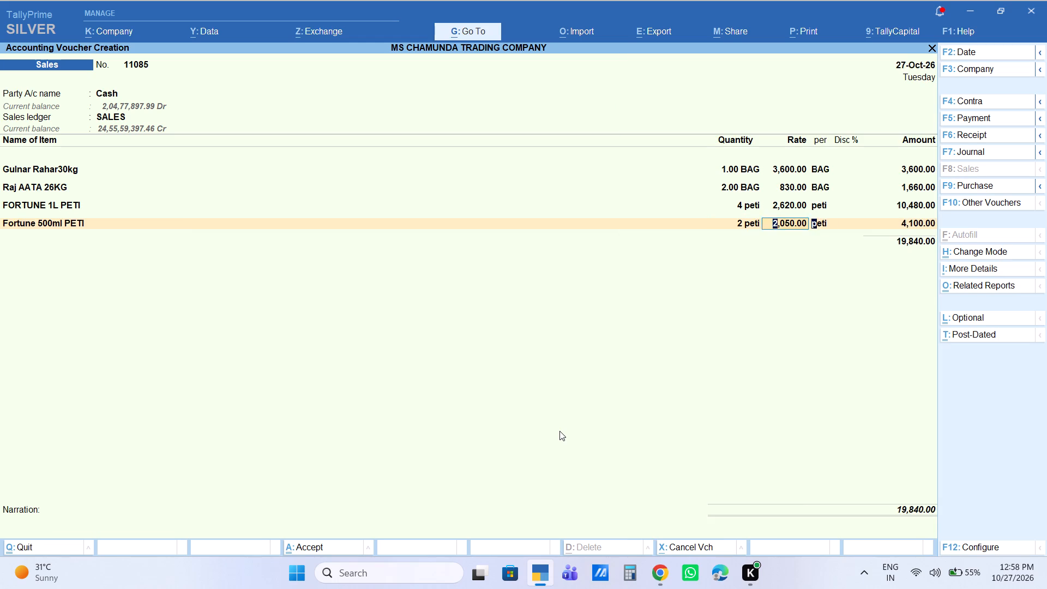
{"action": "key", "text": "Return"}
{"action": "key", "text": "Return"}
{"action": "type", "text": "45040"}
{"action": "key", "text": "Return"}
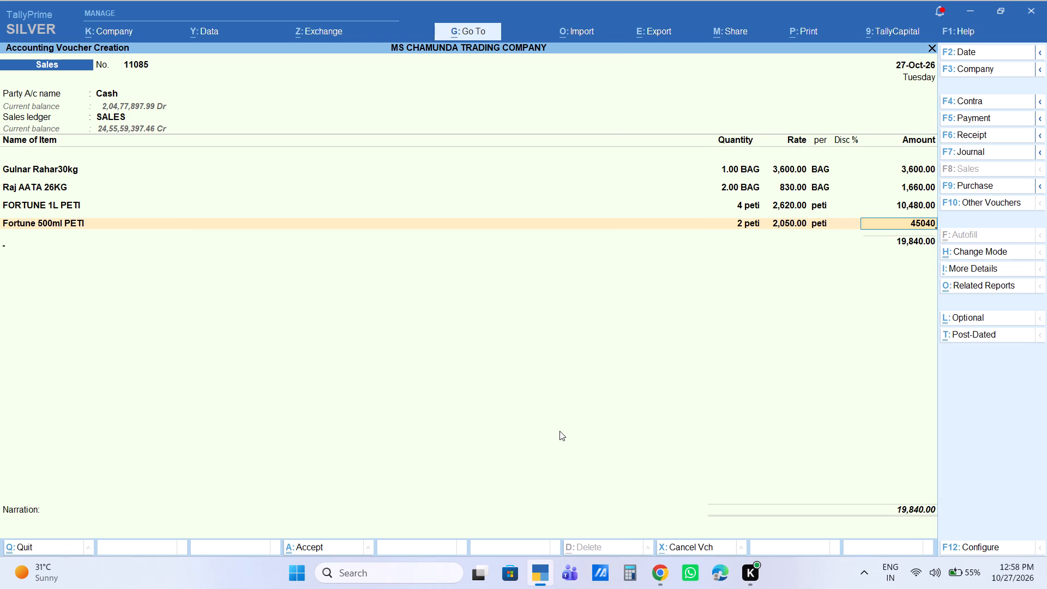
{"action": "key", "text": "BackSpace"}
{"action": "key", "text": "BackSpace"}
{"action": "key", "text": "BackSpace"}
{"action": "key", "text": "Return"}
{"action": "key", "text": "Return"}
{"action": "type", "text": "4040"}
{"action": "key", "text": "Return"}
{"action": "key", "text": "Return"}
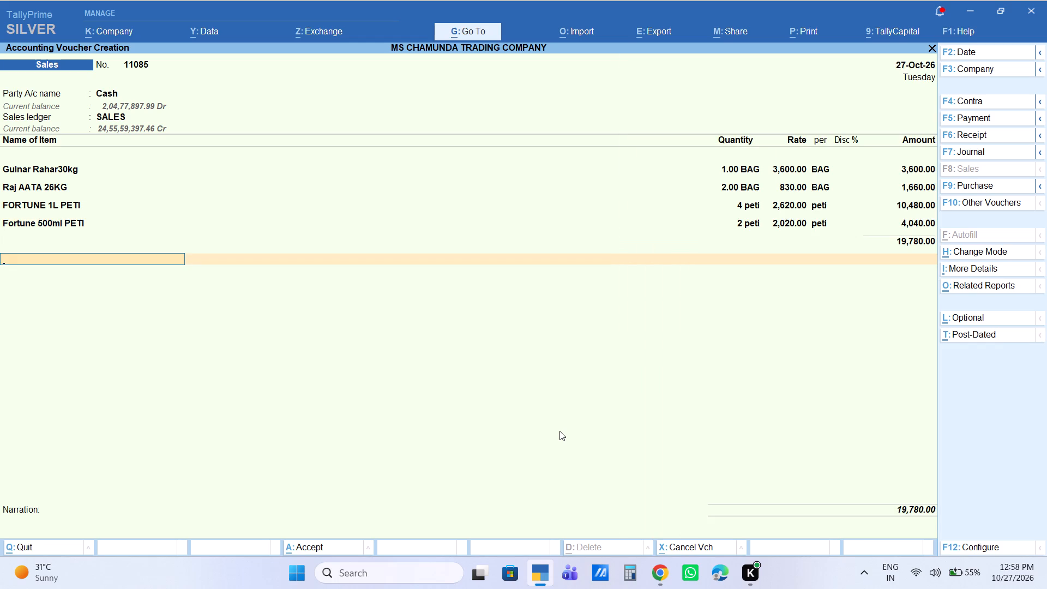
{"action": "key", "text": "BackSpace"}
{"action": "key", "text": "Return"}
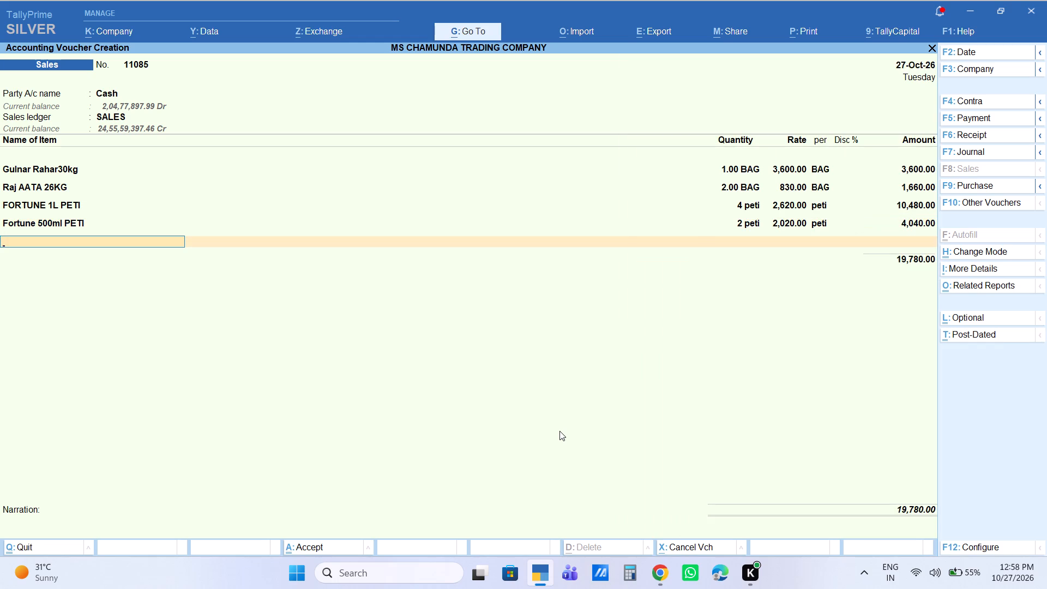
Add the item CHINI SF 50kg with a quantity of 2 bags at the default rate of 2,900.
{"action": "type", "text": "SF"}
{"action": "key", "text": "Return"}
{"action": "key", "text": "2"}
{"action": "key", "text": "Return"}
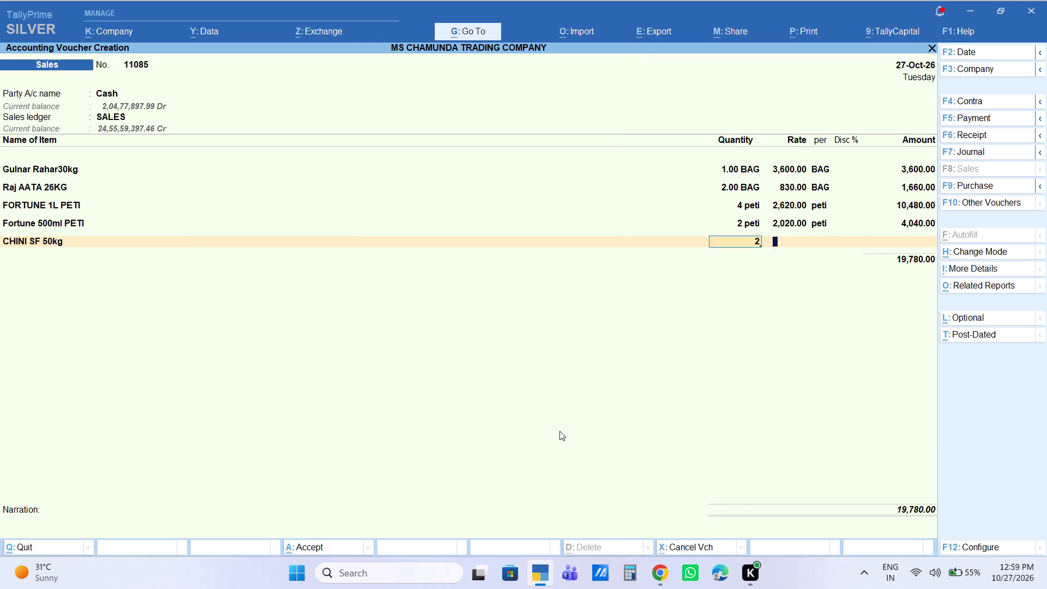
{"action": "key", "text": "Return"}
{"action": "key", "text": "Return"}
{"action": "key", "text": "Return"}
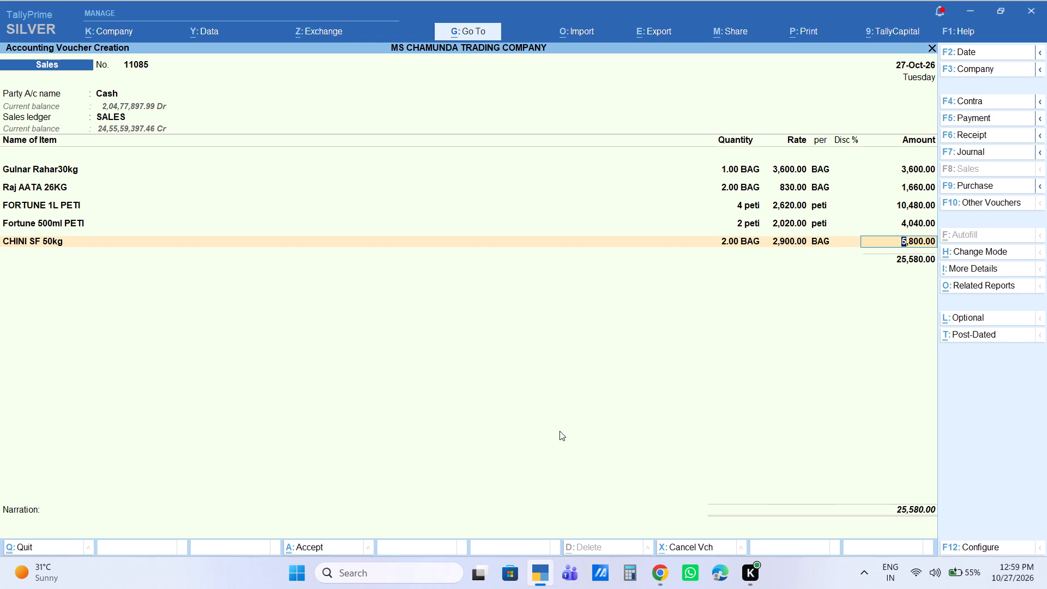
{"action": "key", "text": "Return"}
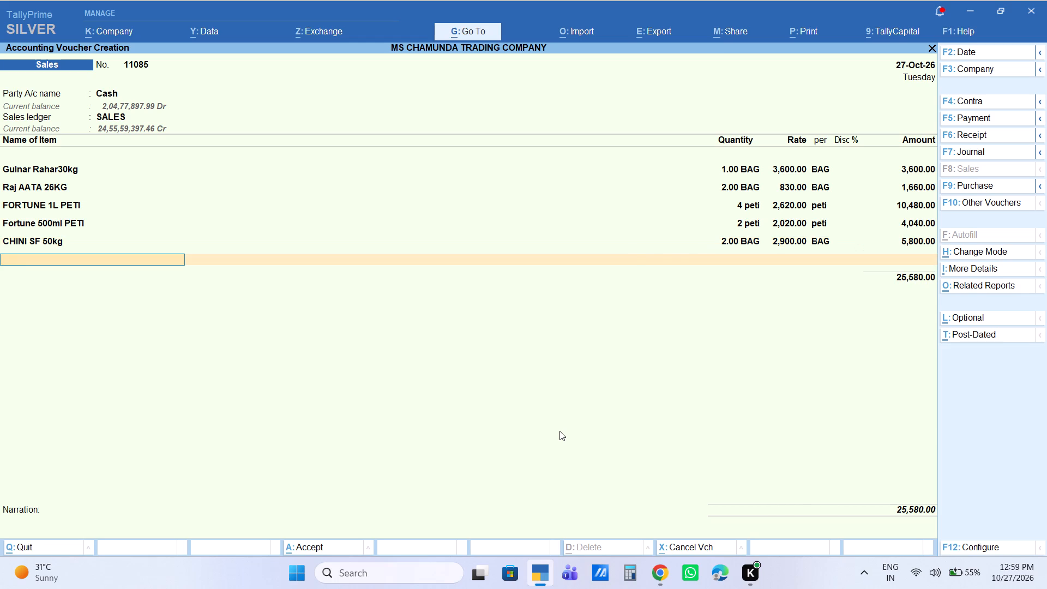
Add the item GOOD LITE500G with a quantity of 4 bags at the default rate of 205.
{"action": "type", "text": "GOO"}
{"action": "key", "text": "Down"}
{"action": "key", "text": "Down"}
{"action": "key", "text": "Return"}
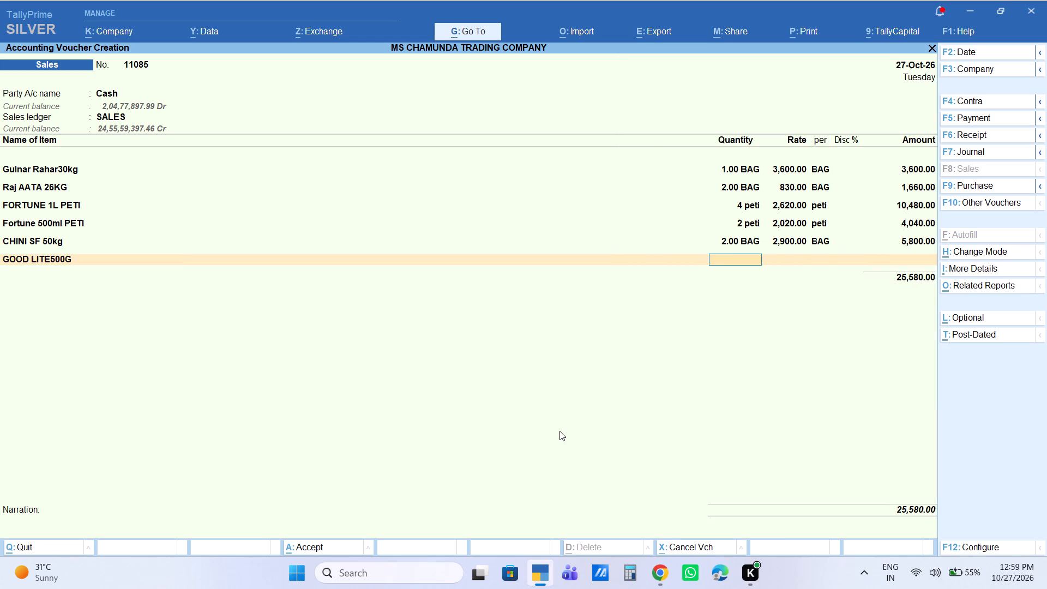
{"action": "key", "text": "4"}
{"action": "key", "text": "Return"}
{"action": "key", "text": "Return"}
{"action": "key", "text": "Return"}
{"action": "key", "text": "Return"}
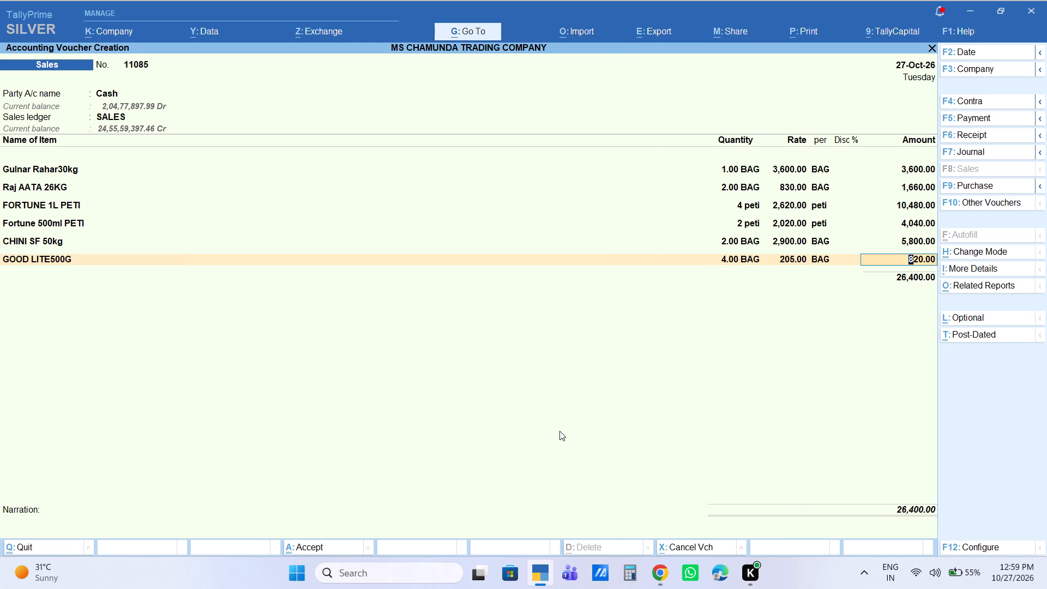
{"action": "key", "text": "Return"}
Add the item SALONI 1L PETI with a quantity of 2 peti and an amount of 6080.
{"action": "type", "text": "SALONI81"}
{"action": "key", "text": "Down"}
{"action": "key", "text": "Down"}
{"action": "key", "text": "Down"}
{"action": "key", "text": "Return"}
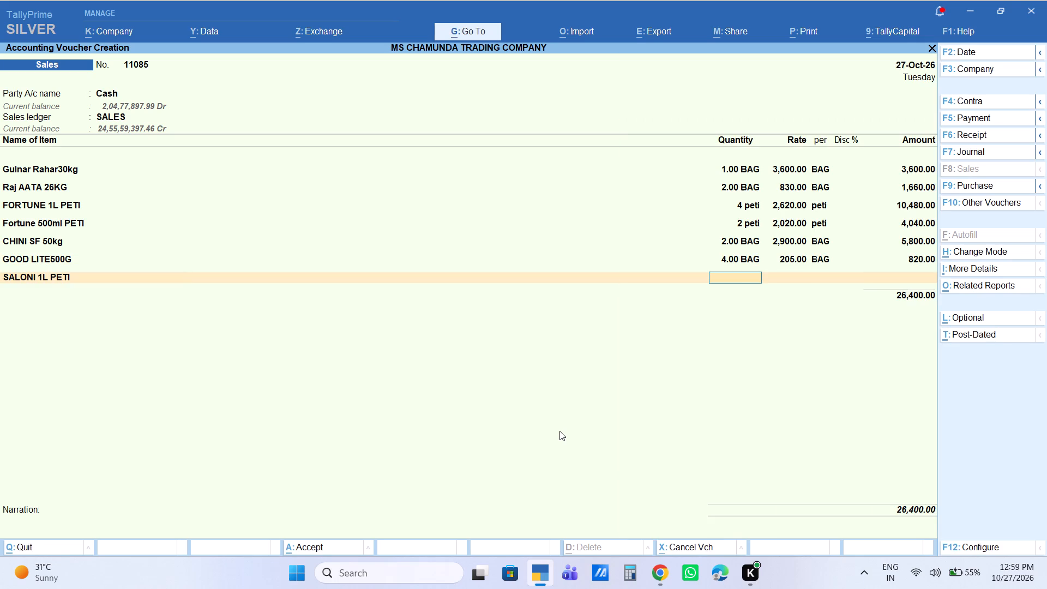
{"action": "key", "text": "2"}
{"action": "key", "text": "Return"}
{"action": "key", "text": "Return"}
{"action": "key", "text": "Return"}
{"action": "key", "text": "Return"}
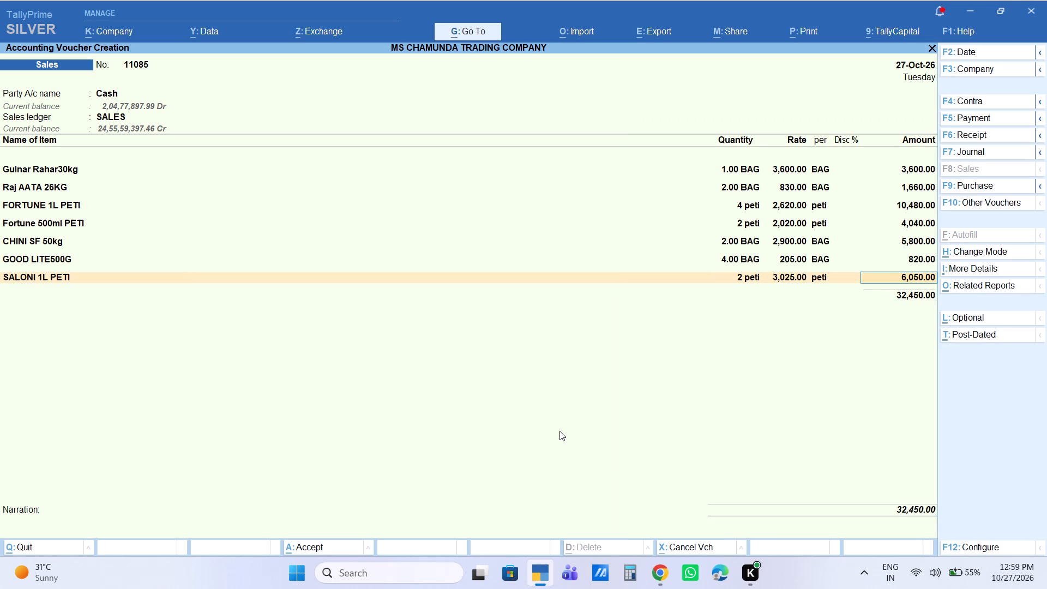
{"action": "type", "text": "6080"}
{"action": "key", "text": "Return"}
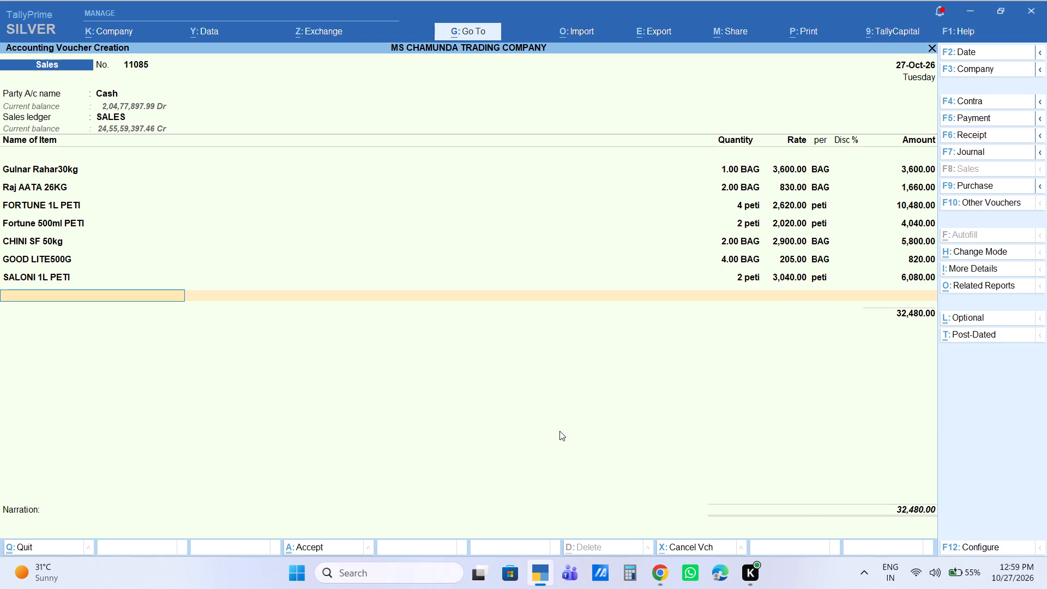
Add the item SALONI 500ML PETI with a quantity of 4 peti and an amount of 13752.
{"action": "type", "text": "SALO"}
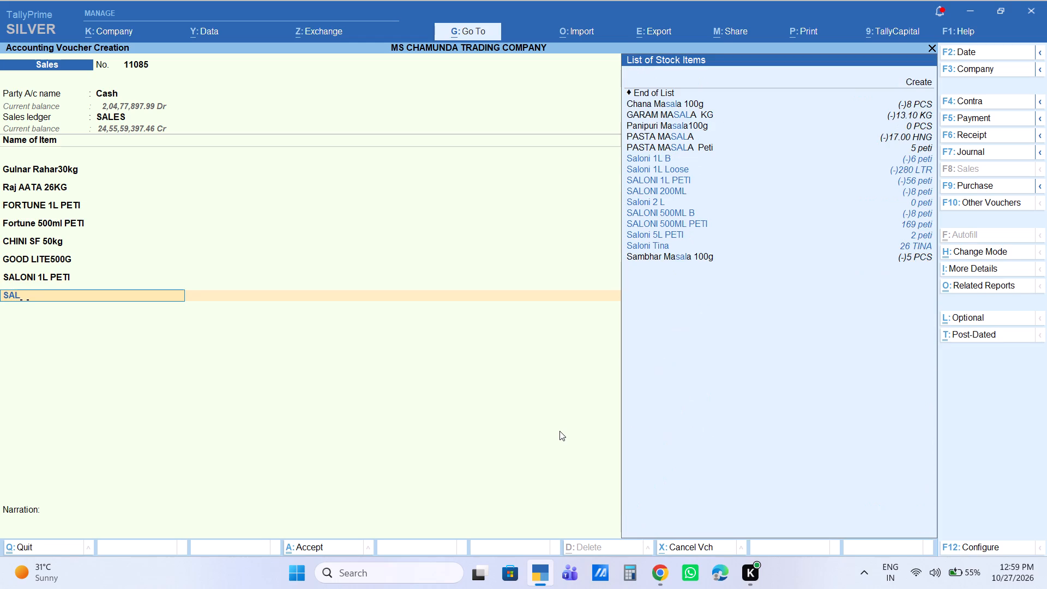
{"action": "type", "text": "NI"}
{"action": "type", "text": "500"}
{"action": "key", "text": "Down"}
{"action": "key", "text": "Down"}
{"action": "key", "text": "Return"}
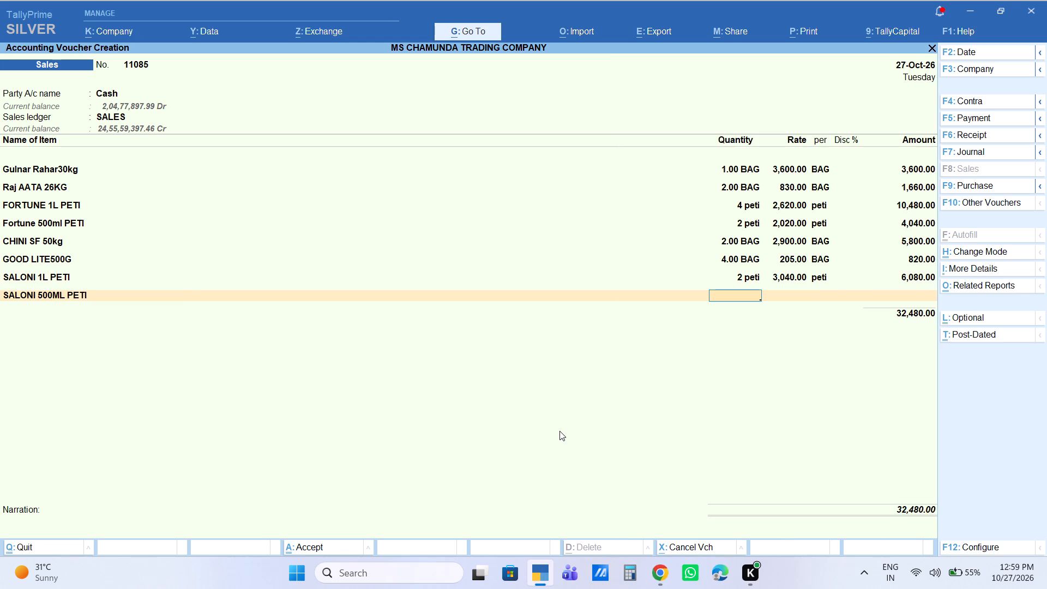
{"action": "key", "text": "4"}
{"action": "key", "text": "Return"}
{"action": "key", "text": "Return"}
{"action": "key", "text": "Return"}
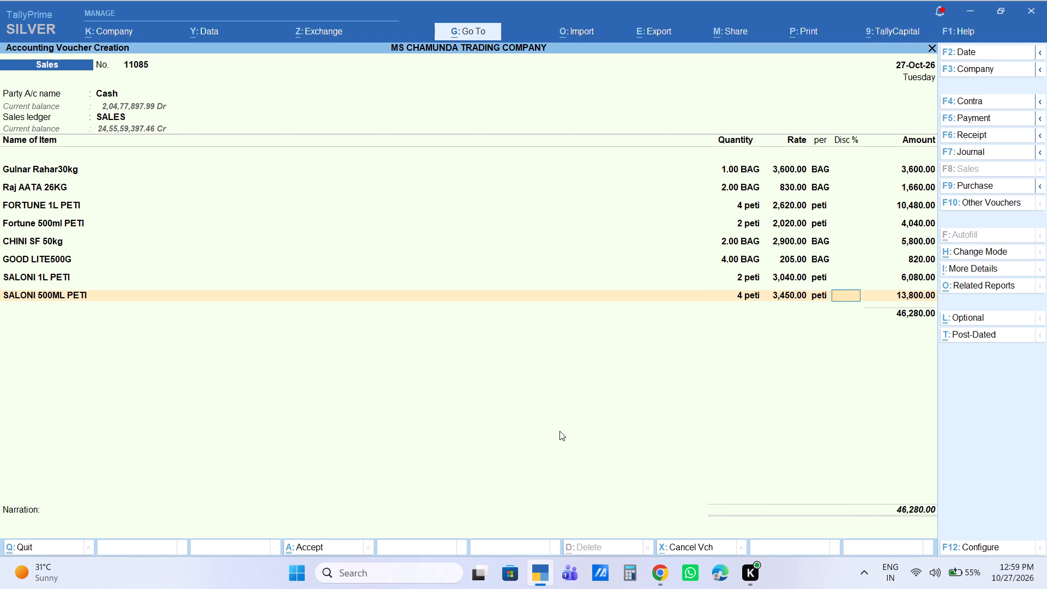
{"action": "key", "text": "Return"}
{"action": "type", "text": "13752"}
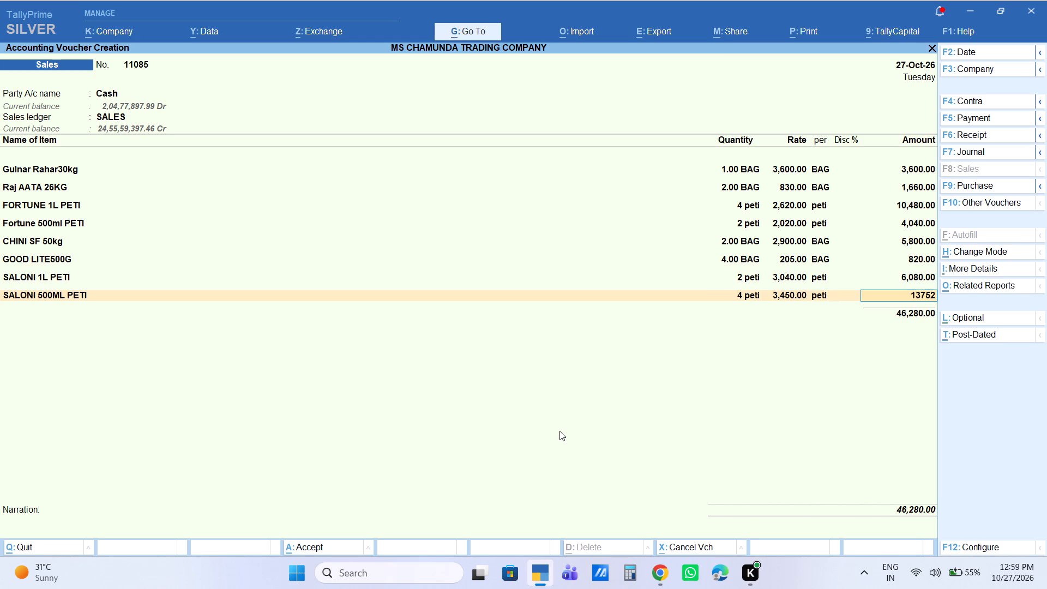
{"action": "key", "text": "Return"}
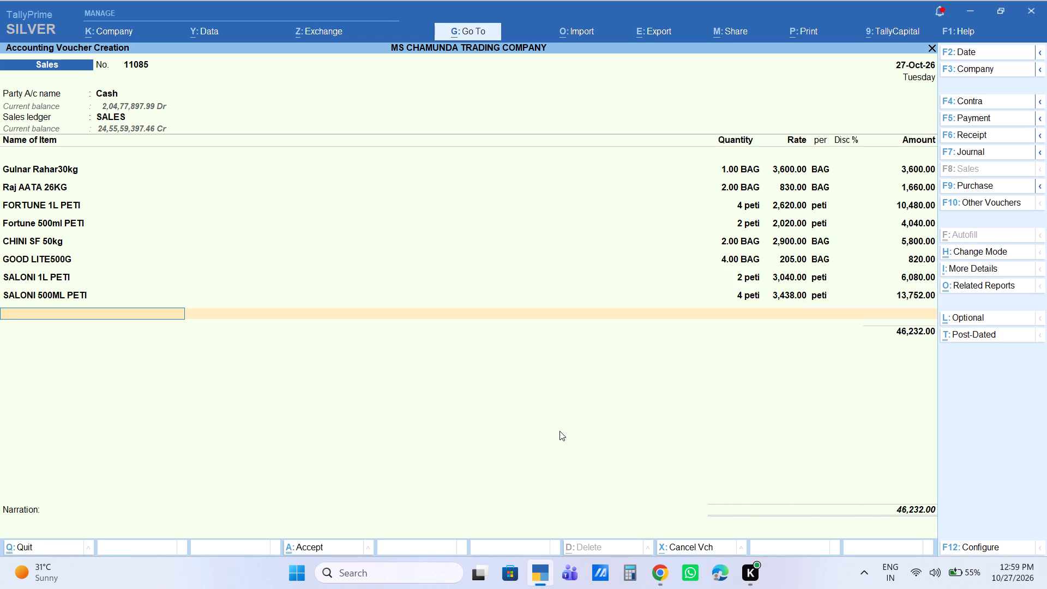
Add the item PARIVAR PAPAD PETI with a quantity of 2 peti at the default rate of 2,200.
{"action": "type", "text": "PARIVAR"}
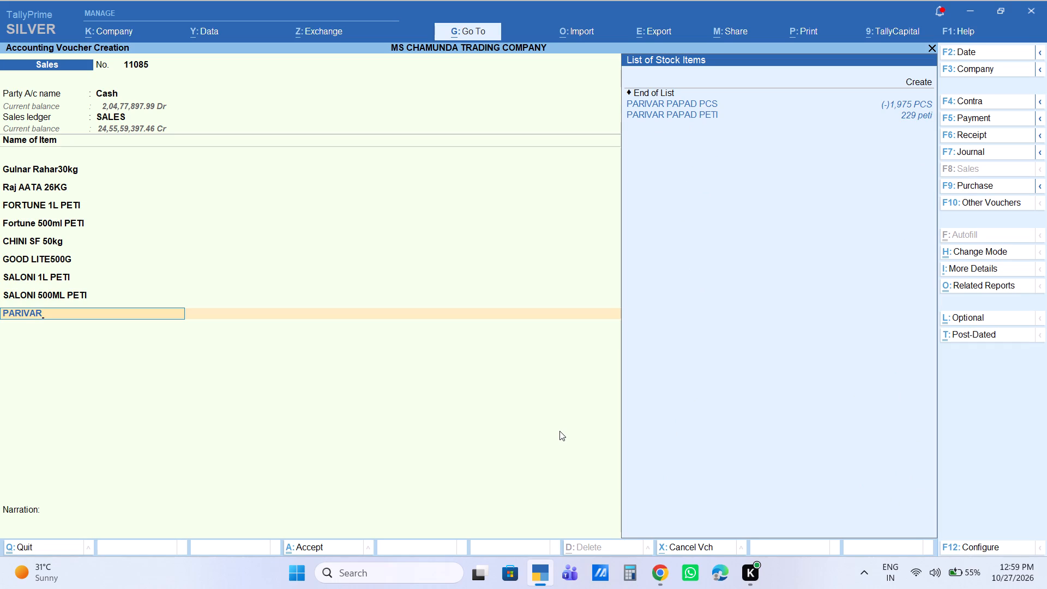
{"action": "key", "text": "Down"}
{"action": "key", "text": "Down"}
{"action": "key", "text": "Return"}
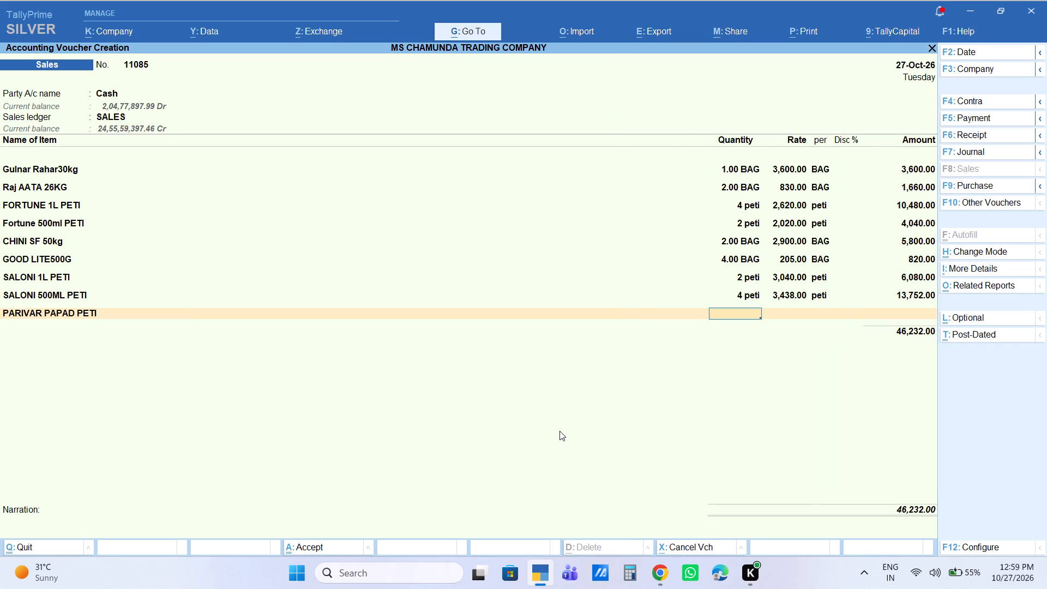
{"action": "key", "text": "2"}
{"action": "key", "text": "Return"}
{"action": "key", "text": "Return"}
{"action": "key", "text": "Return"}
{"action": "key", "text": "Return"}
{"action": "key", "text": "Return"}
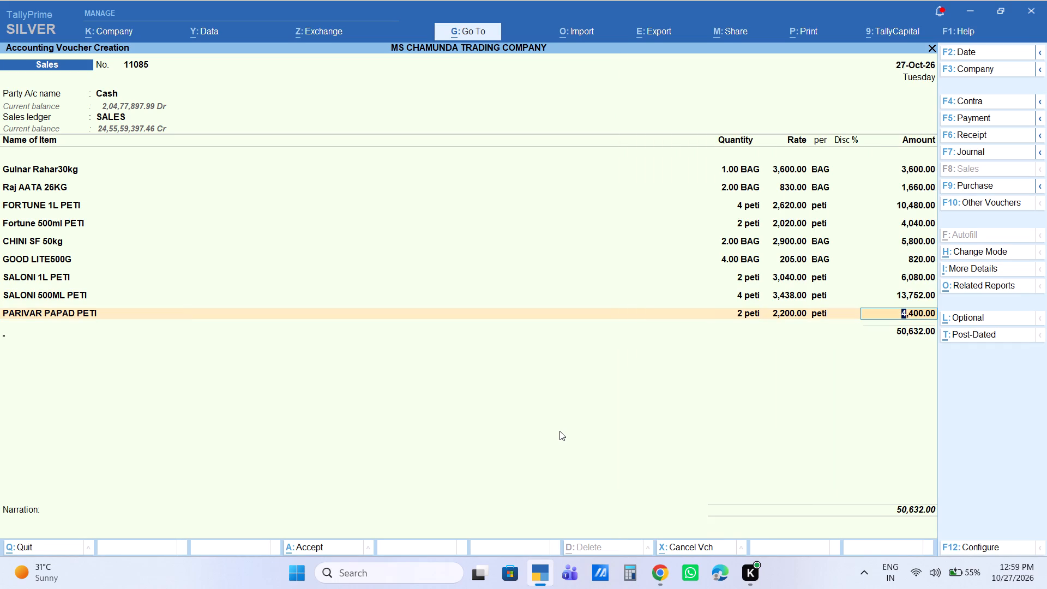
Add the item PUNJABI PAPAD PETI with a quantity of 1 peti and an amount of 680.
{"action": "type", "text": "PUNJA"}
{"action": "key", "text": "Down"}
{"action": "key", "text": "Down"}
{"action": "key", "text": "Return"}
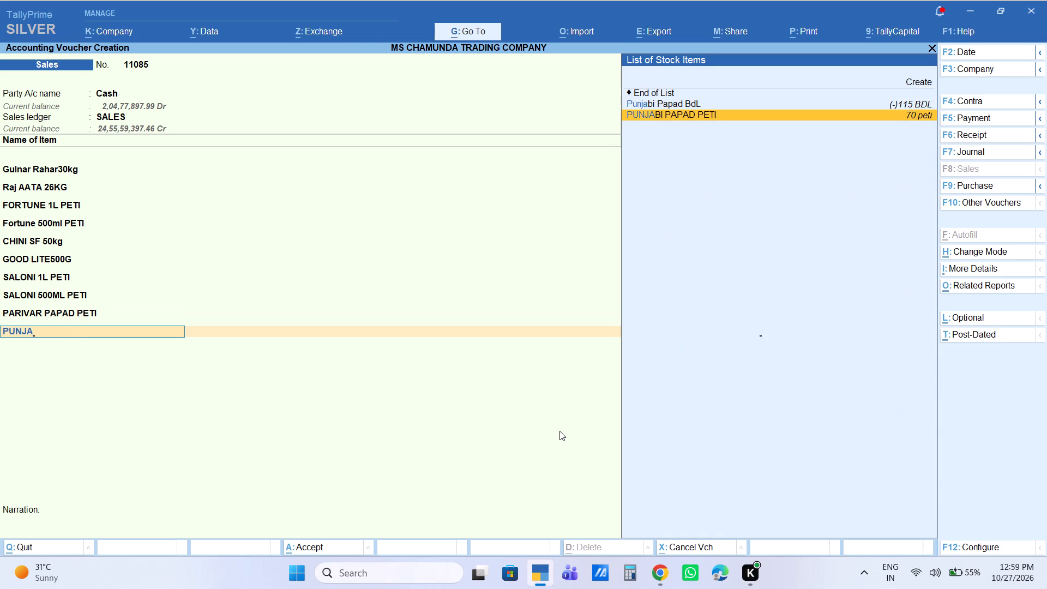
{"action": "key", "text": "1"}
{"action": "key", "text": "Return"}
{"action": "key", "text": "Return"}
{"action": "key", "text": "Return"}
{"action": "key", "text": "Return"}
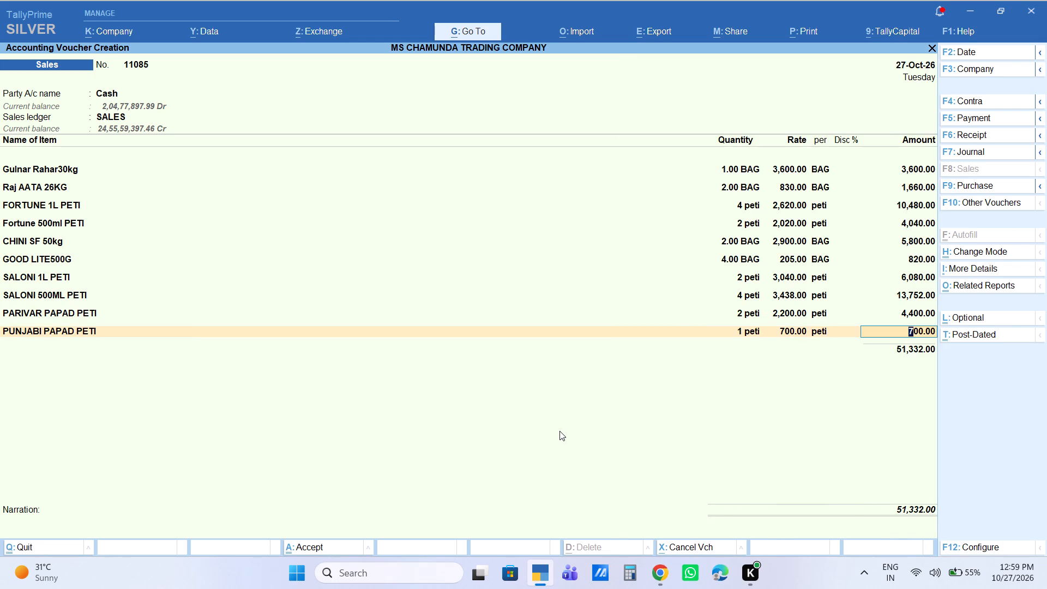
{"action": "type", "text": "680"}
{"action": "key", "text": "Return"}
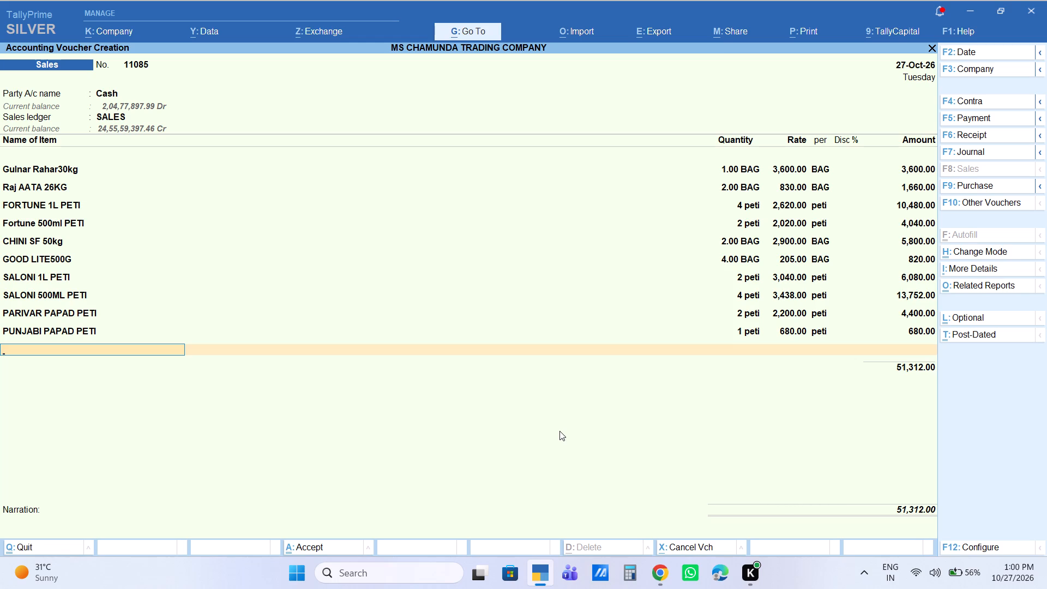
Add the item Aararot KG with a quantity of 10 kg at a rate of 42.
{"action": "type", "text": "ARAR"}
{"action": "key", "text": "Down"}
{"action": "key", "text": "Return"}
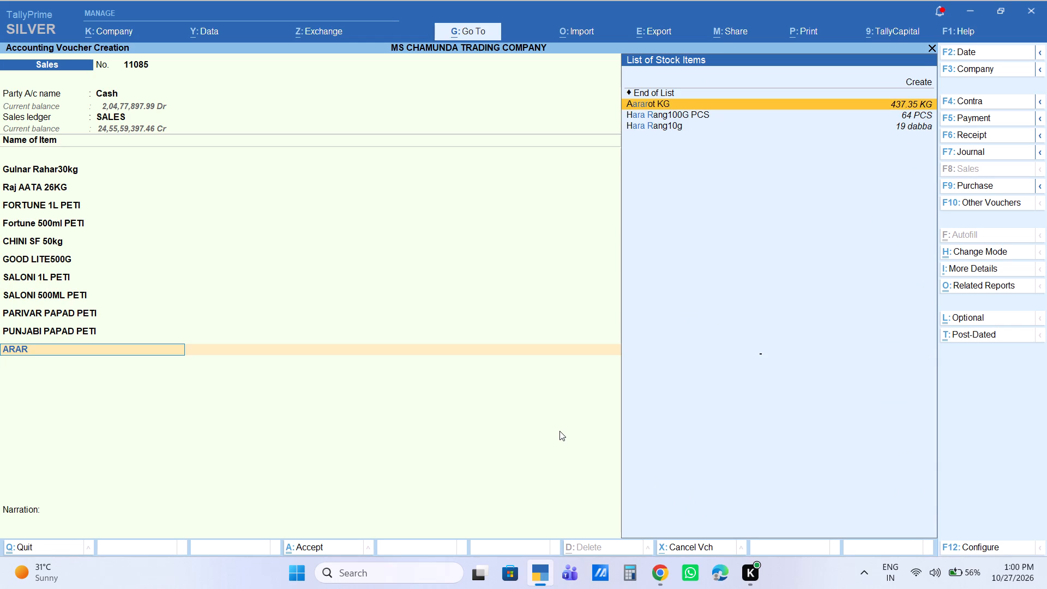
{"action": "type", "text": "10"}
{"action": "key", "text": "Return"}
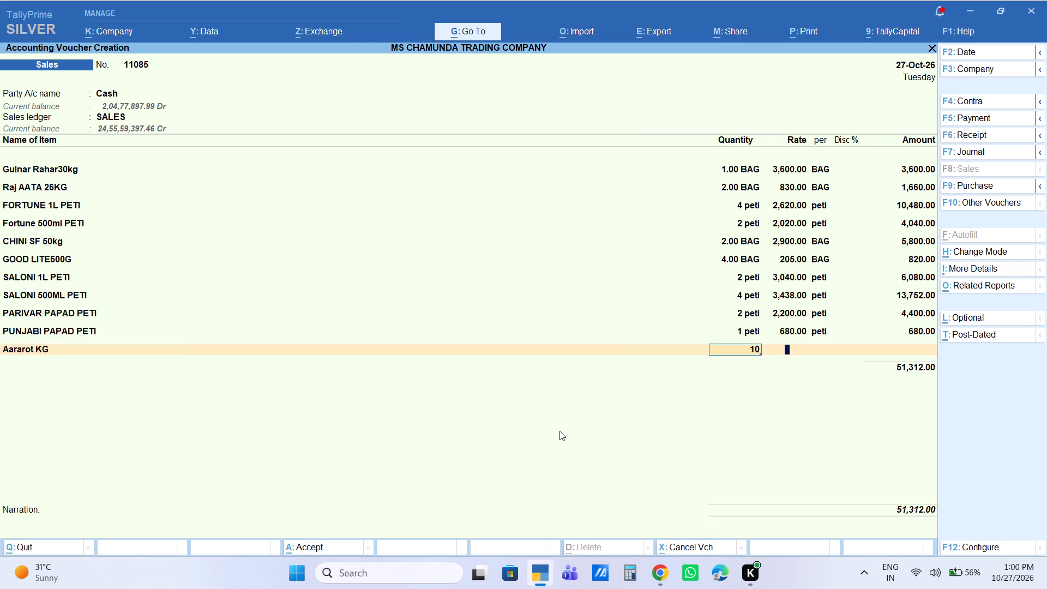
{"action": "type", "text": "42"}
{"action": "key", "text": "Return"}
{"action": "key", "text": "Return"}
{"action": "key", "text": "Return"}
{"action": "key", "text": "Return"}
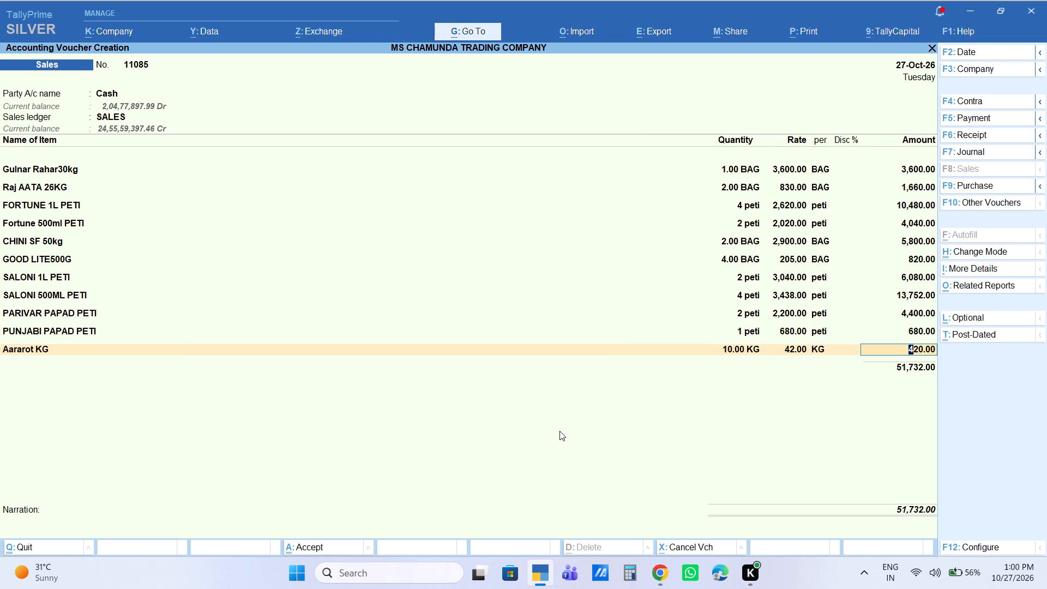
Add the item MASOOR DAL 30kg with a quantity of 2 bags and an amount of 4200.
{"action": "type", "text": "MASO"}
{"action": "key", "text": "Down"}
{"action": "key", "text": "Return"}
{"action": "key", "text": "2"}
{"action": "key", "text": "Return"}
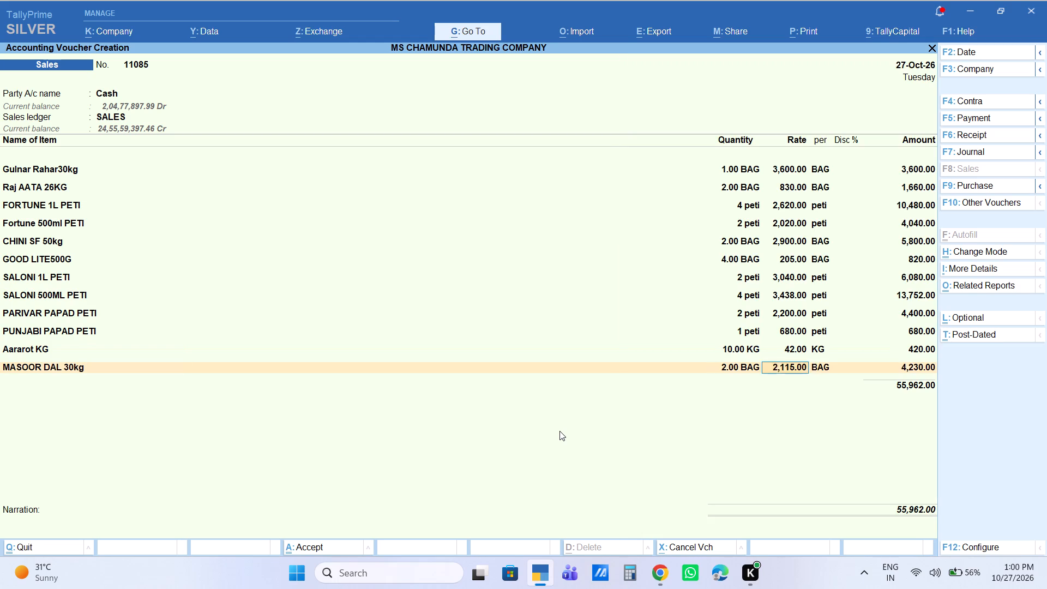
{"action": "key", "text": "Return"}
{"action": "key", "text": "Return"}
{"action": "key", "text": "Return"}
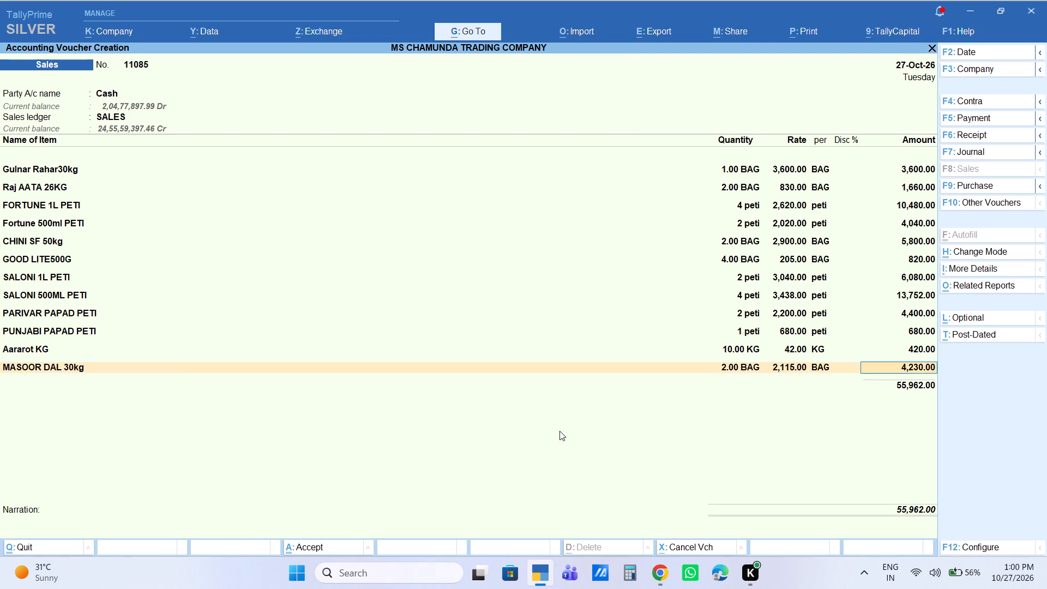
{"action": "type", "text": "4200"}
{"action": "key", "text": "Return"}
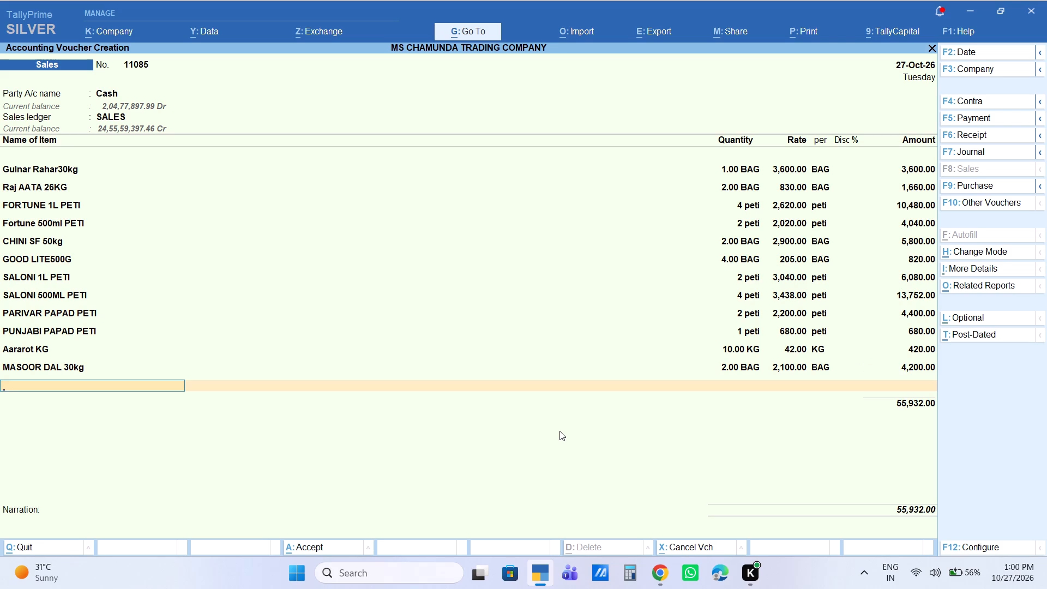
Add the item Sahnai Tina with a quantity of 2 TINA at the default rate of 2,160.
{"action": "type", "text": "SAHNAI"}
{"action": "key", "text": "Down"}
{"action": "key", "text": "Down"}
{"action": "key", "text": "Down"}
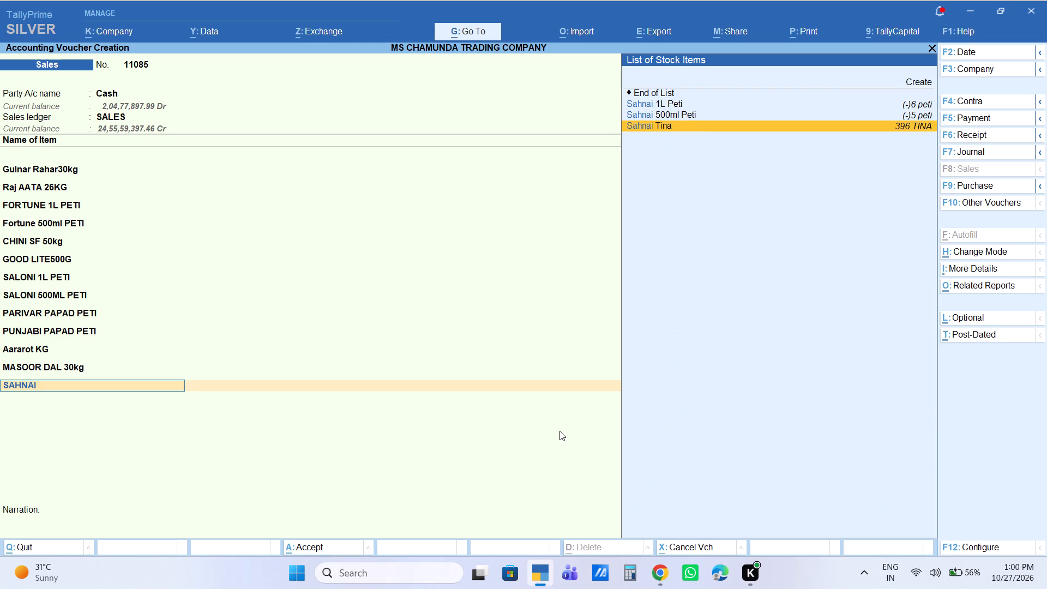
{"action": "key", "text": "Return"}
{"action": "key", "text": "2"}
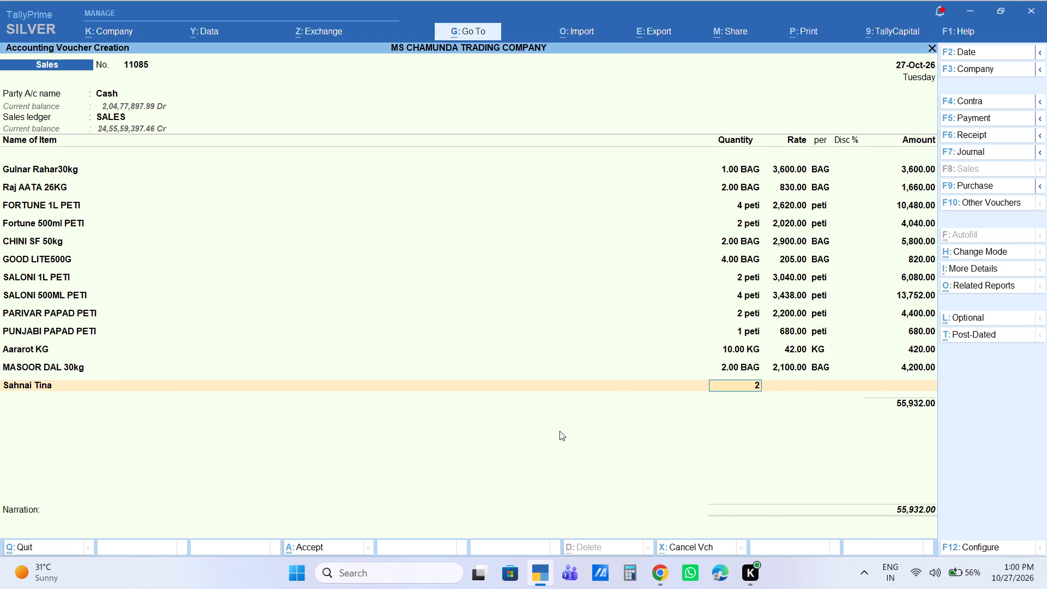
{"action": "key", "text": "Return"}
{"action": "key", "text": "Return"}
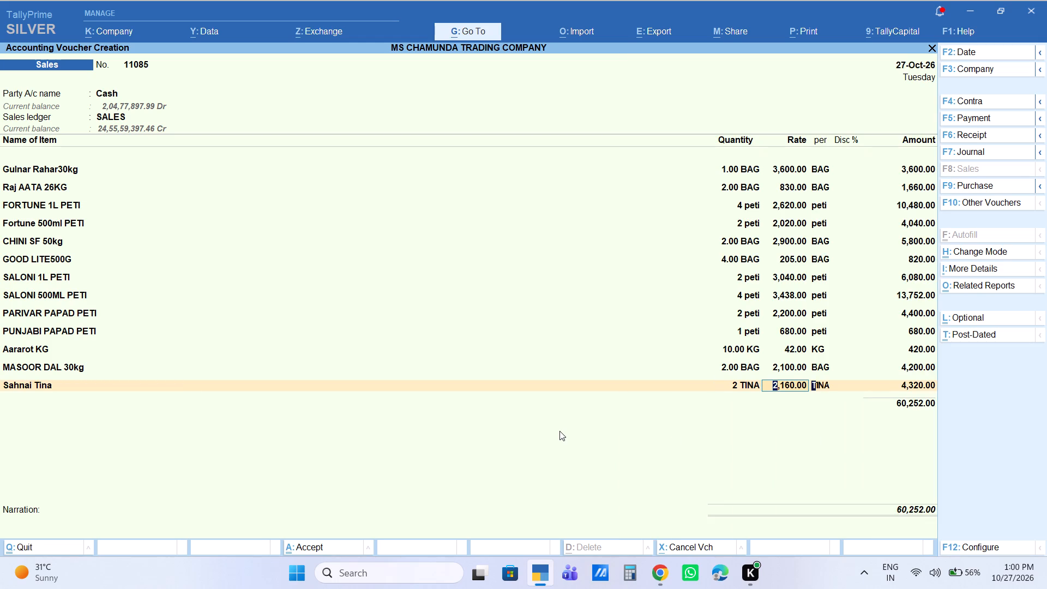
{"action": "key", "text": "Return"}
{"action": "key", "text": "Return"}
{"action": "key", "text": "Return"}
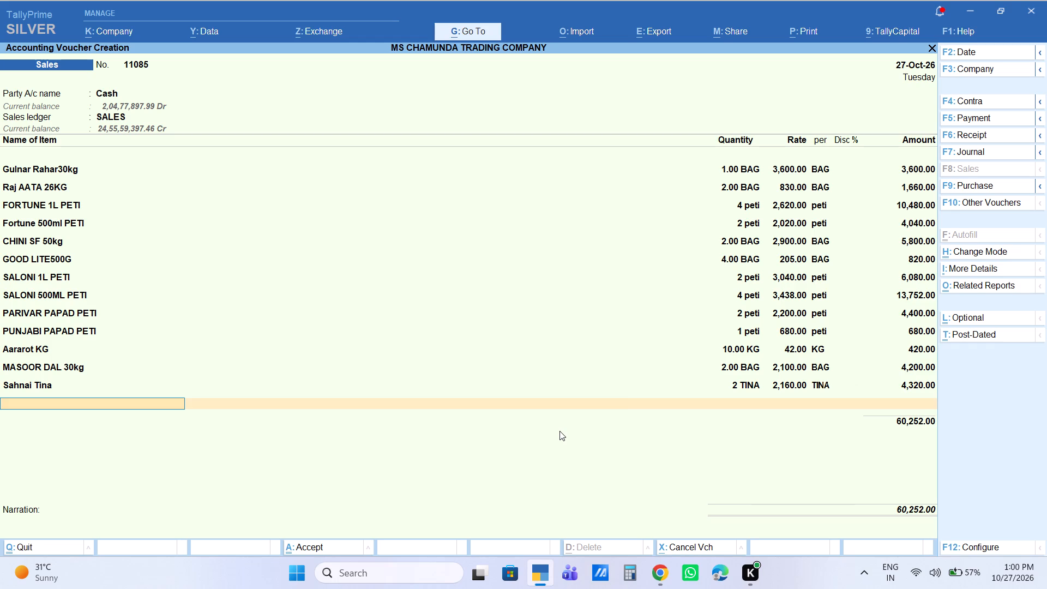
Add the item R GARAM RS10 with a quantity of 200 pieces and an amount of 1200.
{"action": "type", "text": "R GARA"}
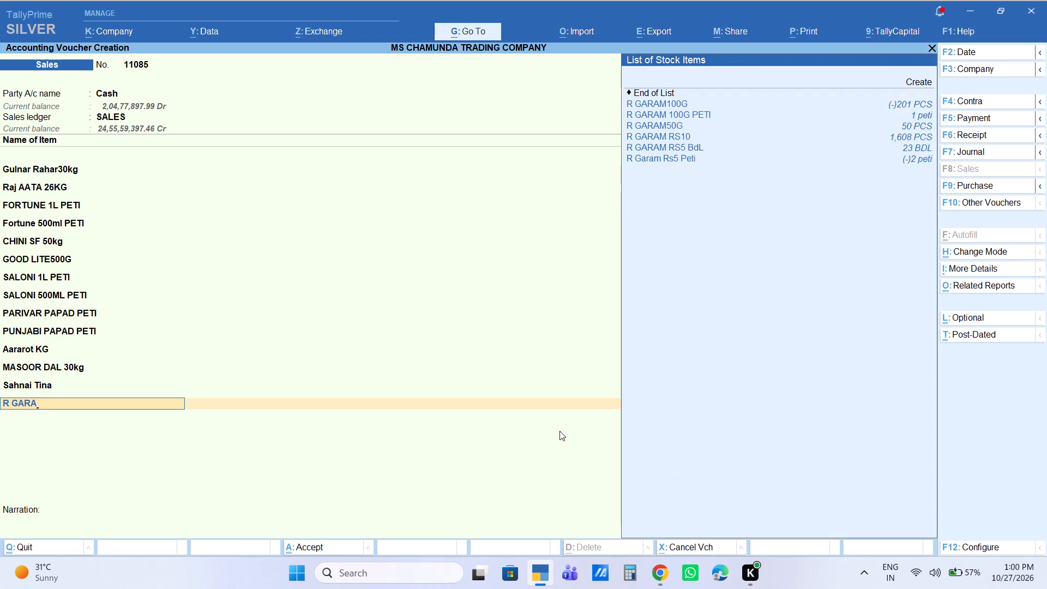
{"action": "key", "text": "Down"}
{"action": "key", "text": "Down"}
{"action": "key", "text": "Down"}
{"action": "key", "text": "Down"}
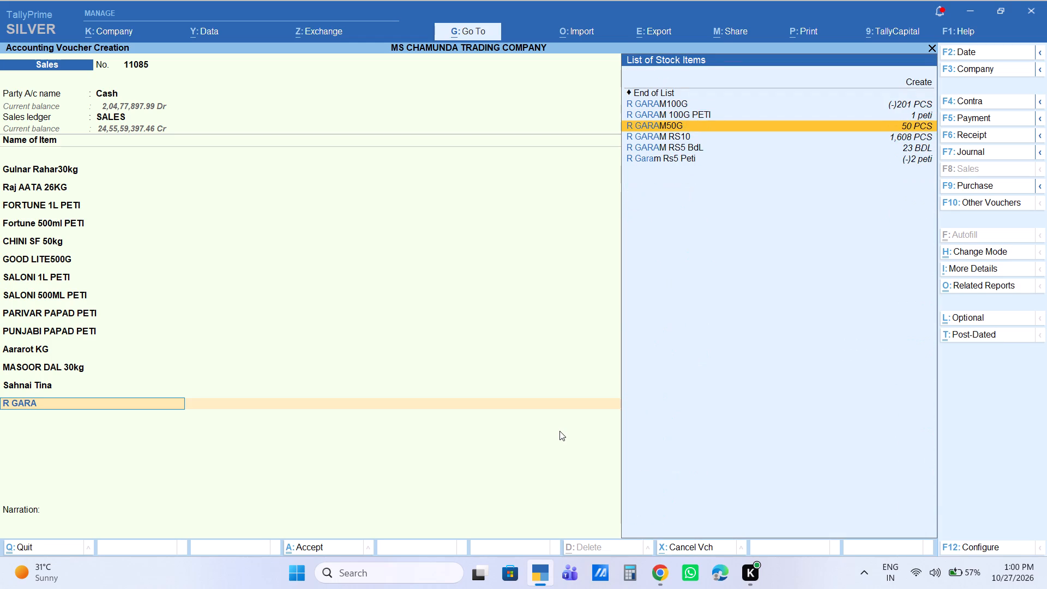
{"action": "key", "text": "Return"}
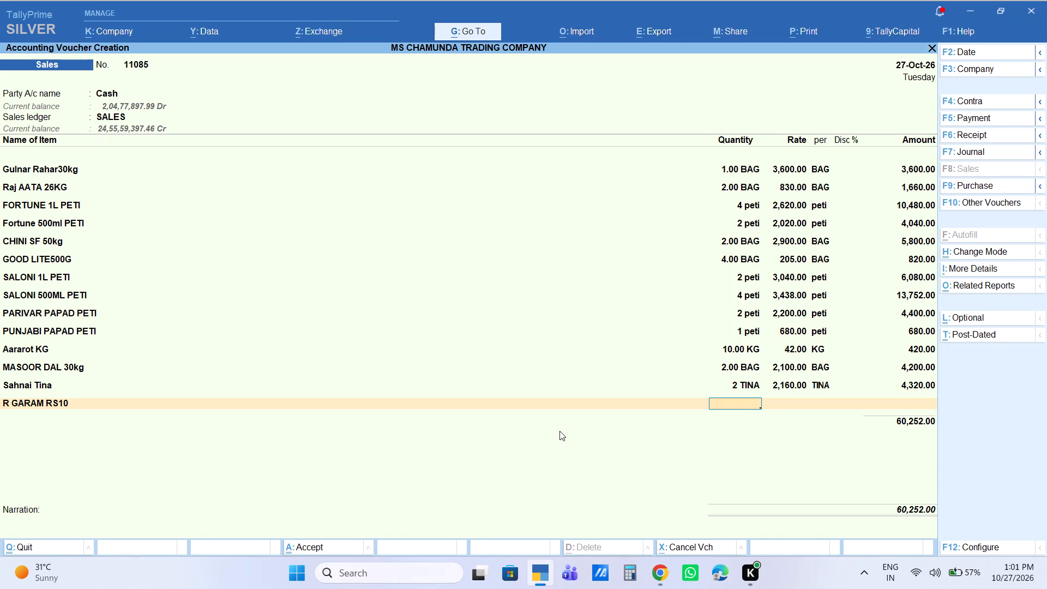
{"action": "type", "text": "200"}
{"action": "key", "text": "Return"}
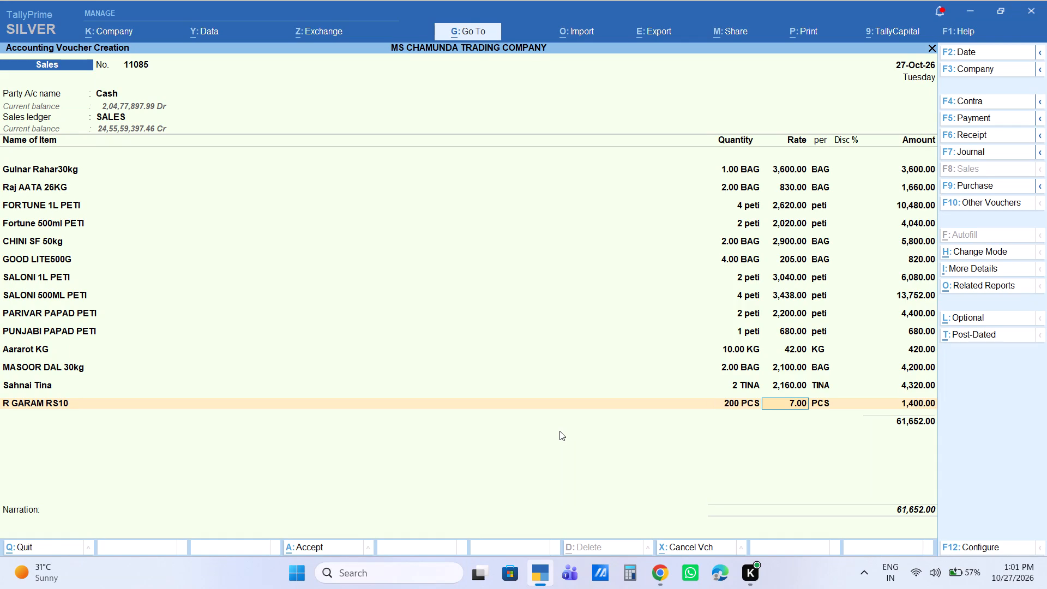
{"action": "key", "text": "Return"}
{"action": "key", "text": "Return"}
{"action": "key", "text": "Return"}
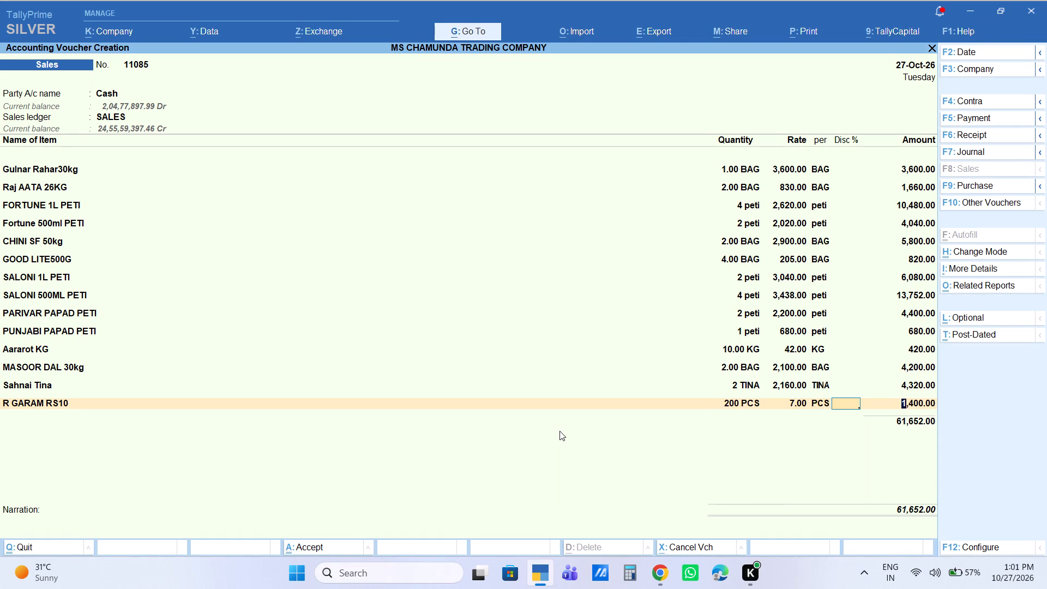
{"action": "type", "text": "1200"}
{"action": "key", "text": "Return"}
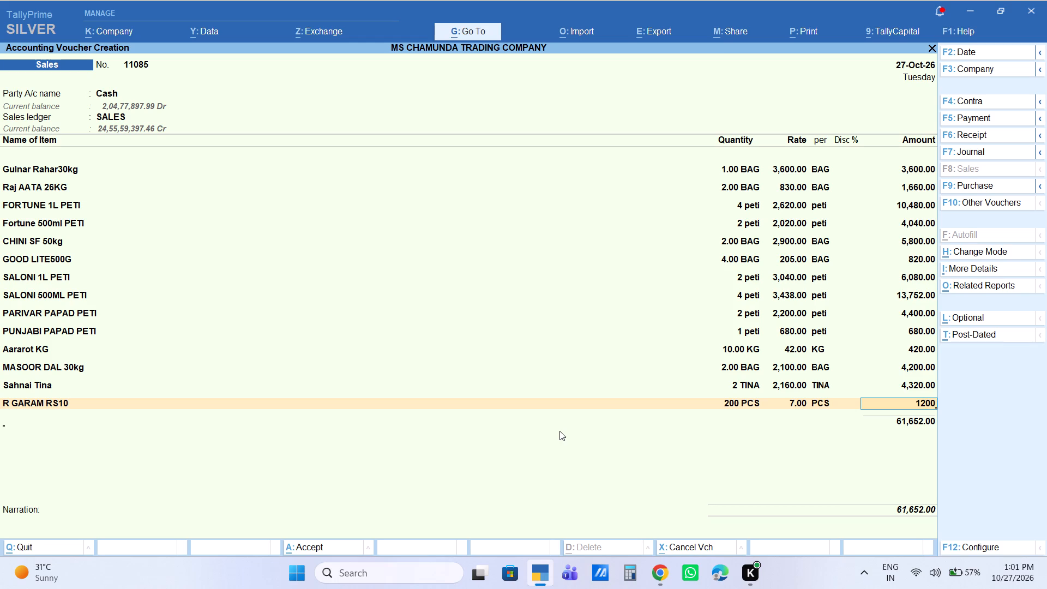
Add the item R MEAT RS10 with a quantity of 200 pieces at a rate of 6.
{"action": "type", "text": "R MEAT"}
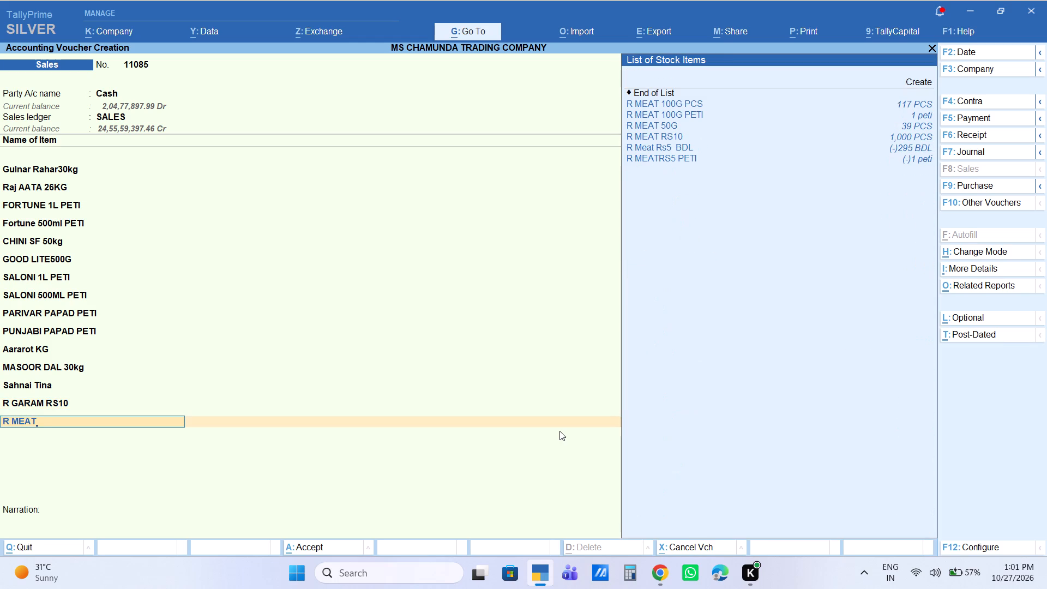
{"action": "key", "text": "Down"}
{"action": "key", "text": "Down"}
{"action": "key", "text": "Down"}
{"action": "key", "text": "Down"}
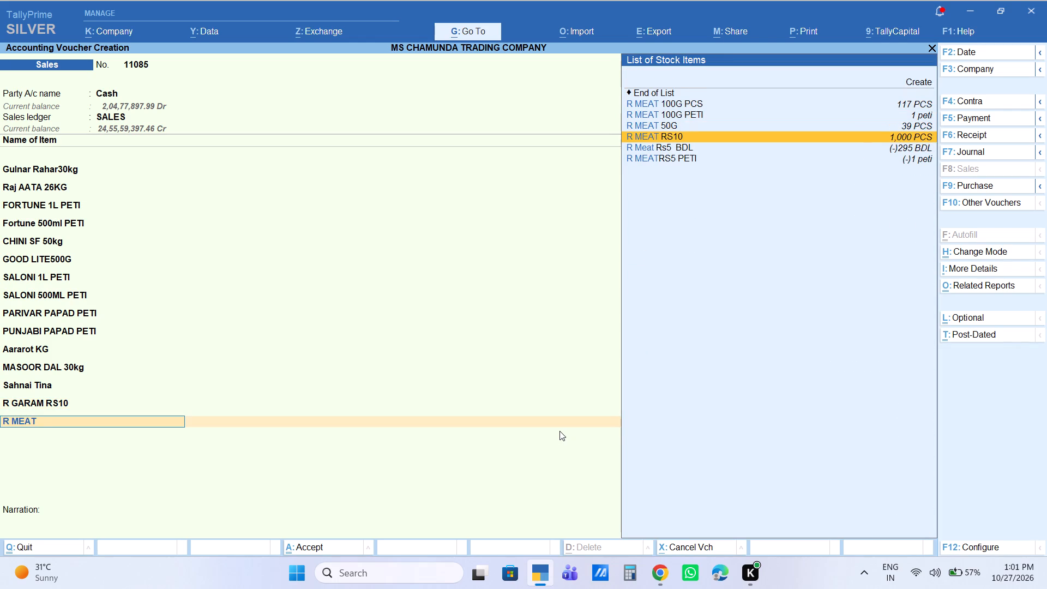
{"action": "key", "text": "Return"}
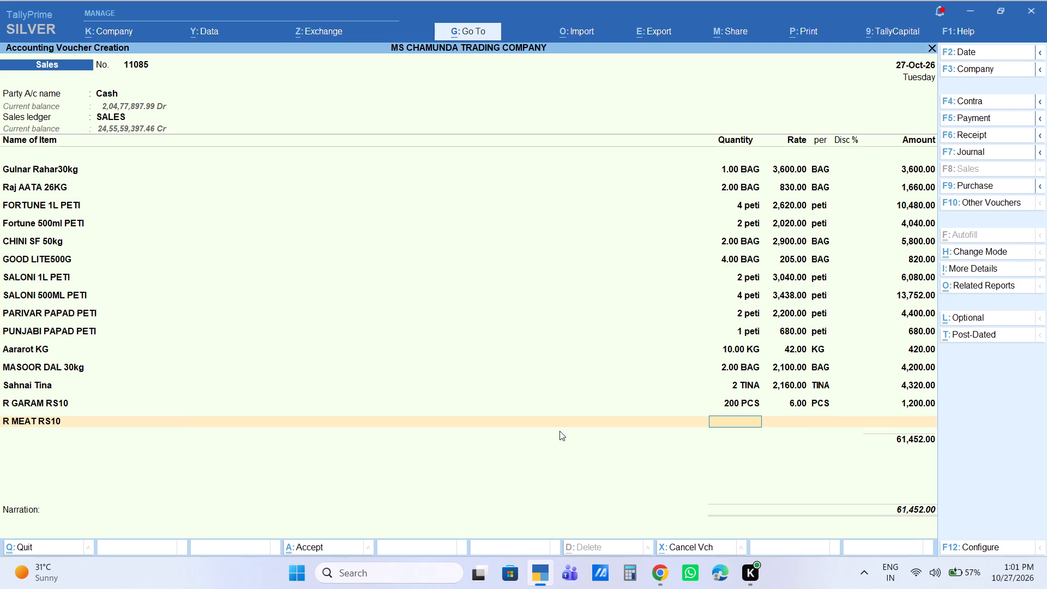
{"action": "type", "text": "200"}
{"action": "key", "text": "Return"}
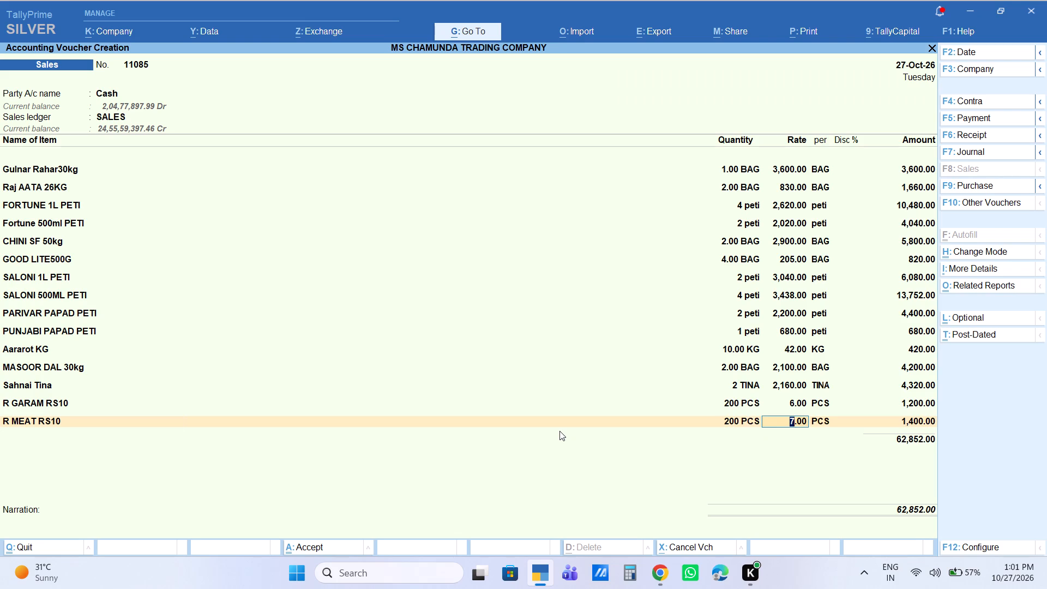
{"action": "key", "text": "6"}
{"action": "key", "text": "Return"}
{"action": "key", "text": "Return"}
{"action": "key", "text": "Return"}
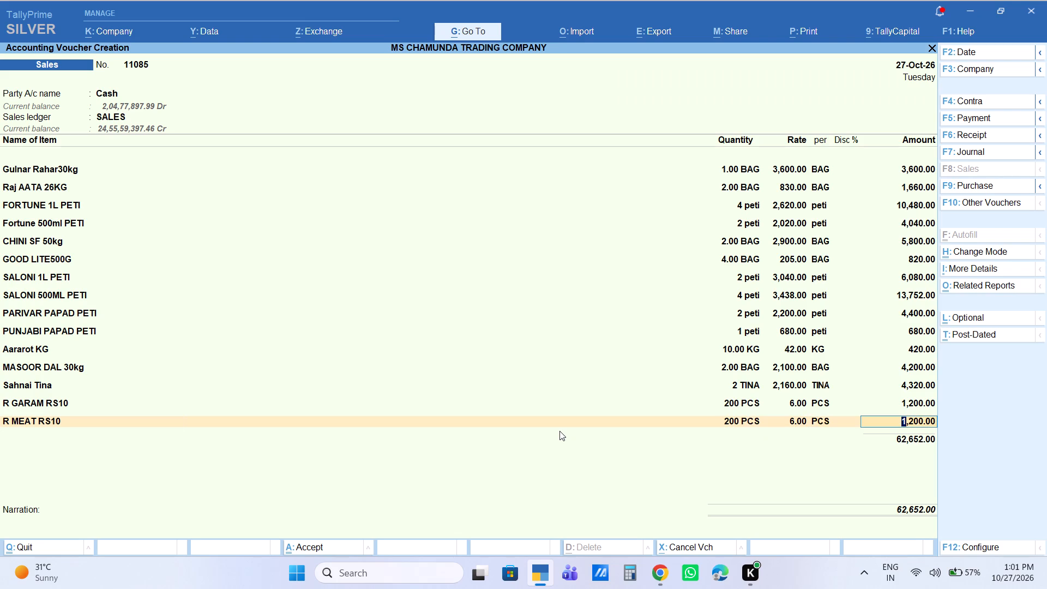
{"action": "key", "text": "Return"}
Close the item list and add a Labour Charge of 60 to the voucher.
{"action": "key", "text": "Return"}
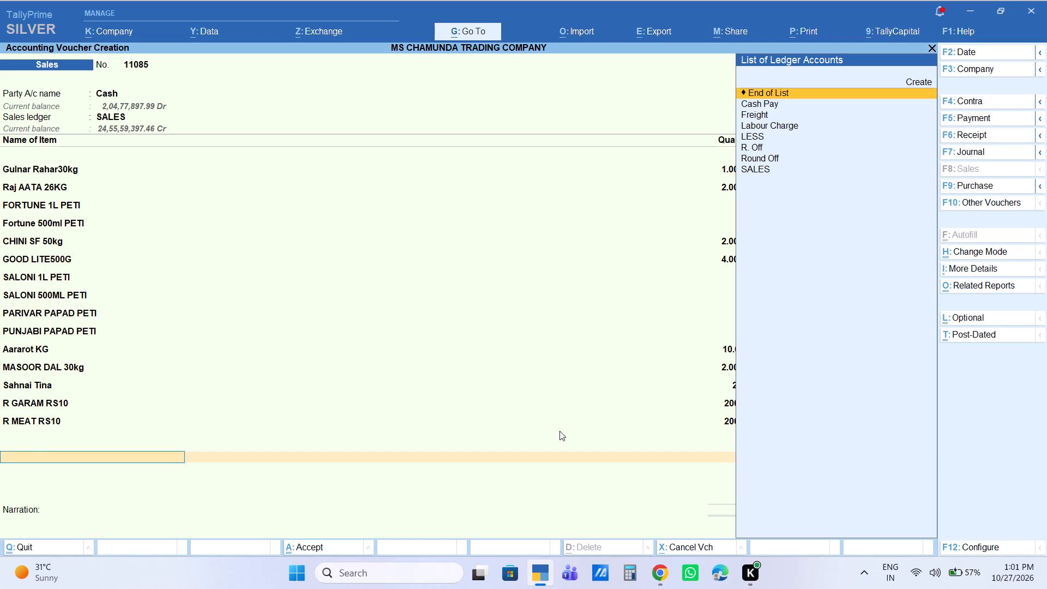
{"action": "type", "text": "LA"}
{"action": "key", "text": "Return"}
{"action": "key", "text": "Return"}
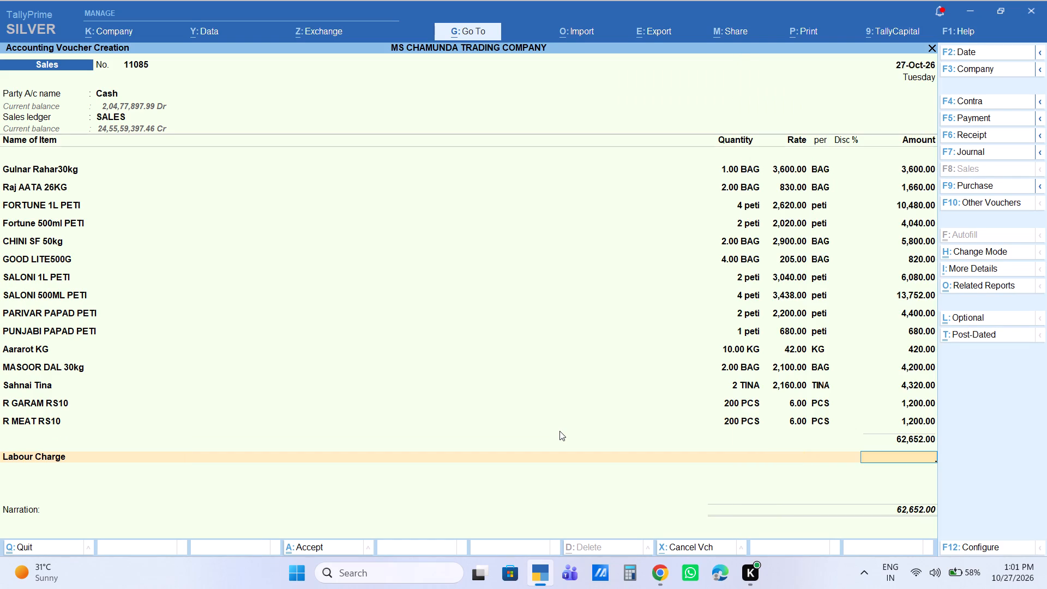
{"action": "type", "text": "60"}
{"action": "key", "text": "Return"}
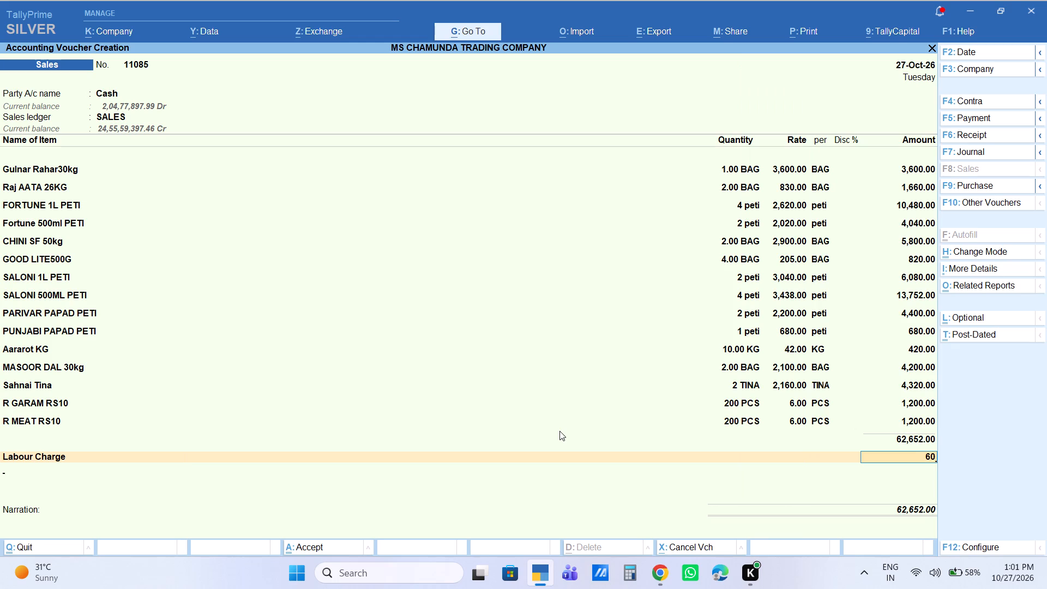
Add the LESS ledger with an amount of -12 below the labour charge.
{"action": "type", "text": "LES"}
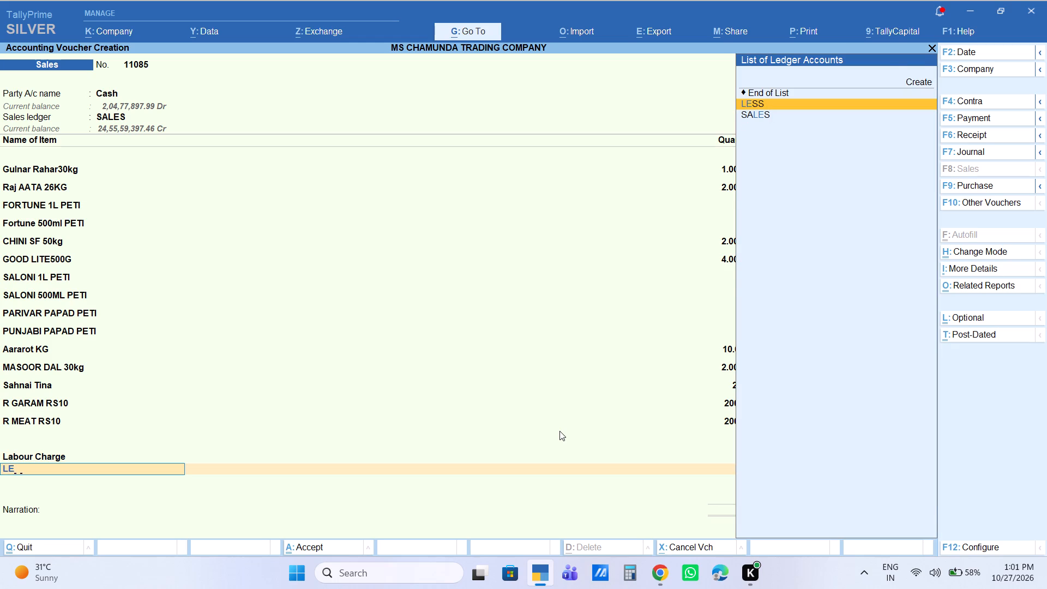
{"action": "key", "text": "Return"}
{"action": "key", "text": "Return"}
{"action": "type", "text": "-12"}
{"action": "key", "text": "Return"}
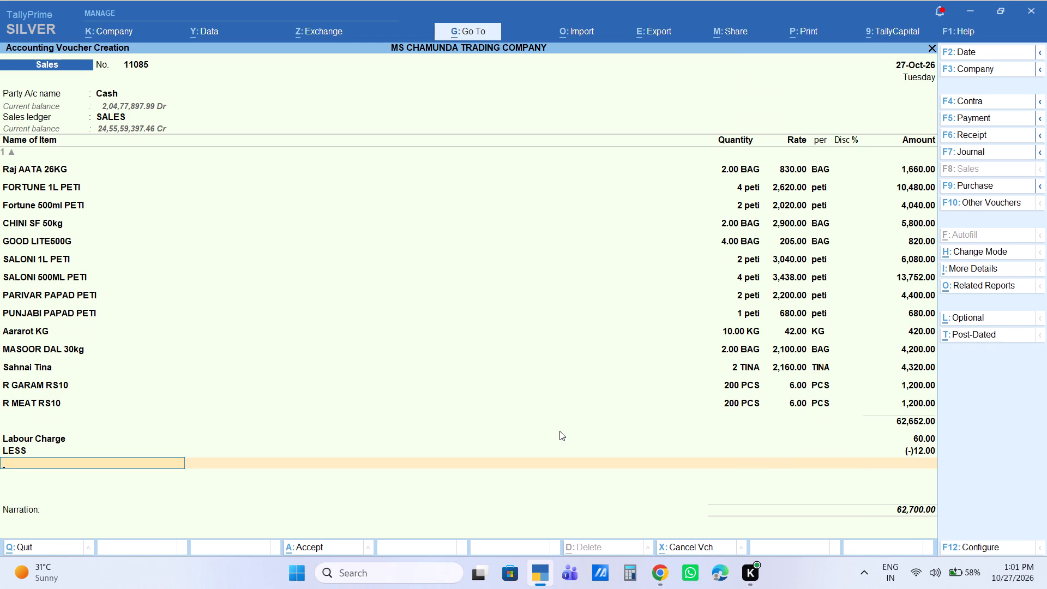
Finish the ledger entries, leave the narration blank and save the sales voucher.
{"action": "key", "text": "Return"}
{"action": "key", "text": "Return"}
{"action": "key", "text": "Return"}
{"action": "key", "text": "Return"}
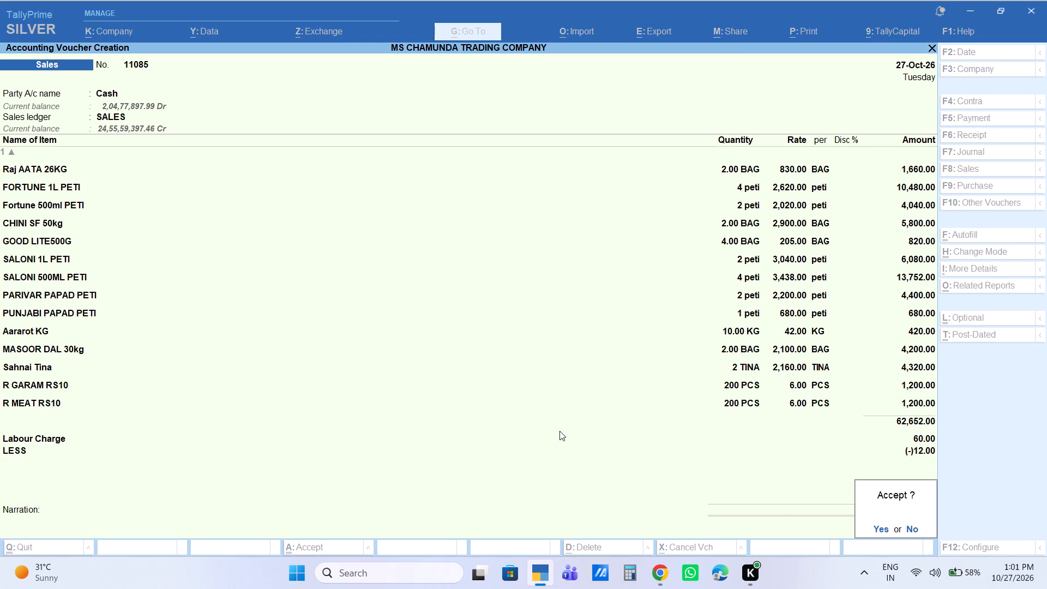
{"action": "key", "text": "Return"}
Start the new sales voucher with Cash as the party, default party details and the SALES ledger.
{"action": "key", "text": "BackSpace"}
{"action": "type", "text": "CAS"}
{"action": "key", "text": "Return"}
{"action": "key", "text": "Return"}
{"action": "key", "text": "Return"}
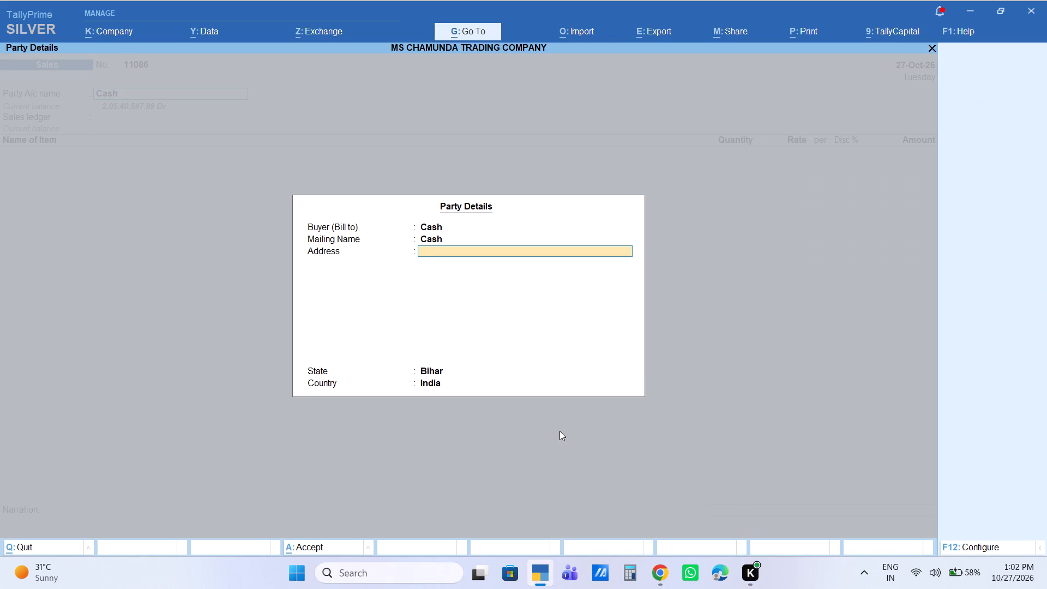
{"action": "key", "text": "BackSpace"}
{"action": "key", "text": "BackSpace"}
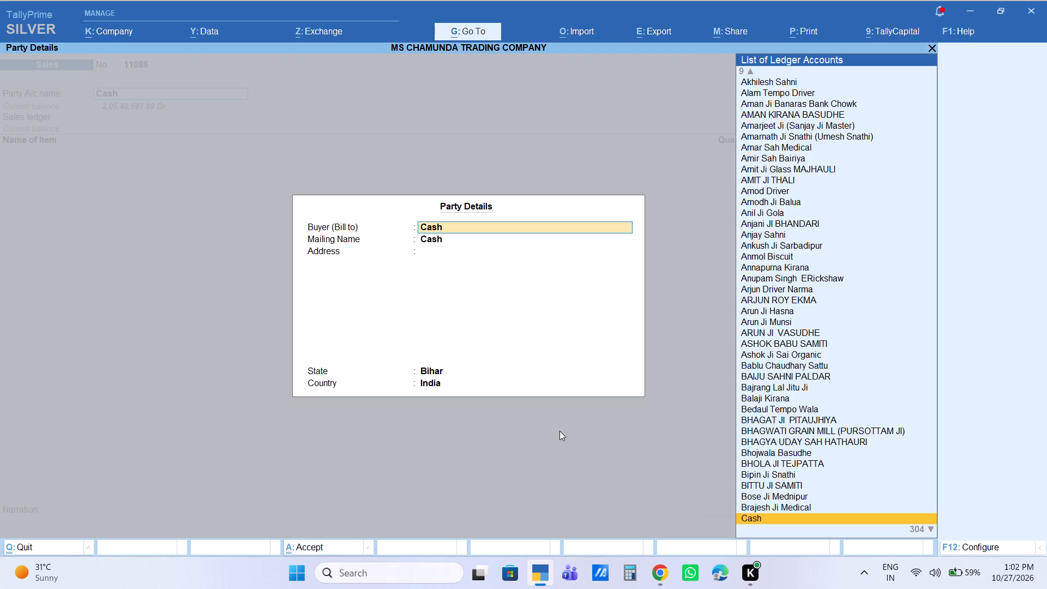
{"action": "key", "text": "Return"}
{"action": "key", "text": "Return"}
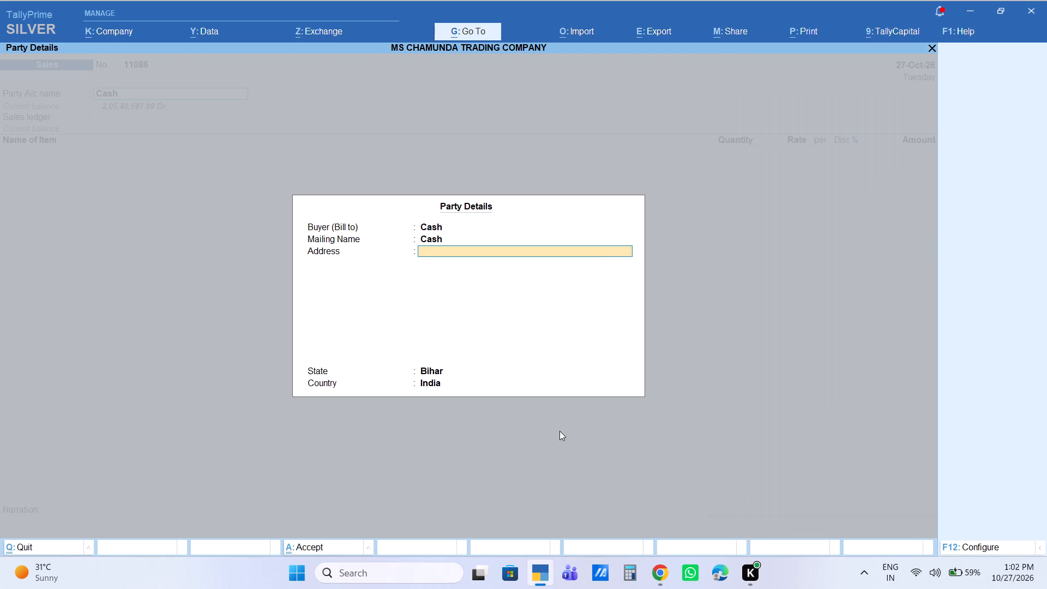
{"action": "key", "text": "Return"}
{"action": "key", "text": "Return"}
{"action": "key", "text": "Return"}
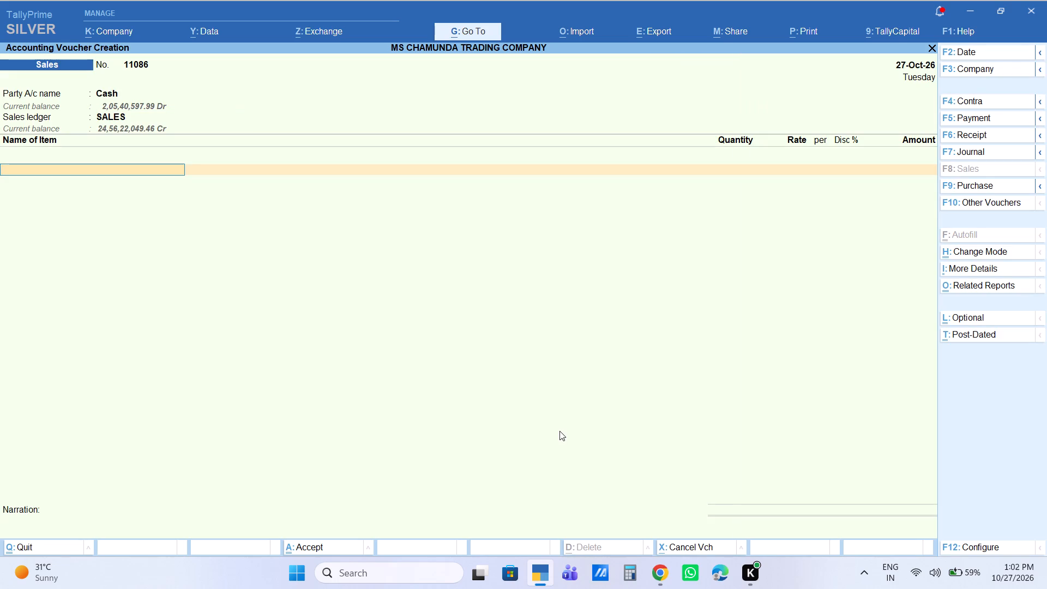
Add the item CHURA 23KG with a quantity of 1 bag at the default rate of 850.
{"action": "type", "text": "CHURA23"}
{"action": "key", "text": "Return"}
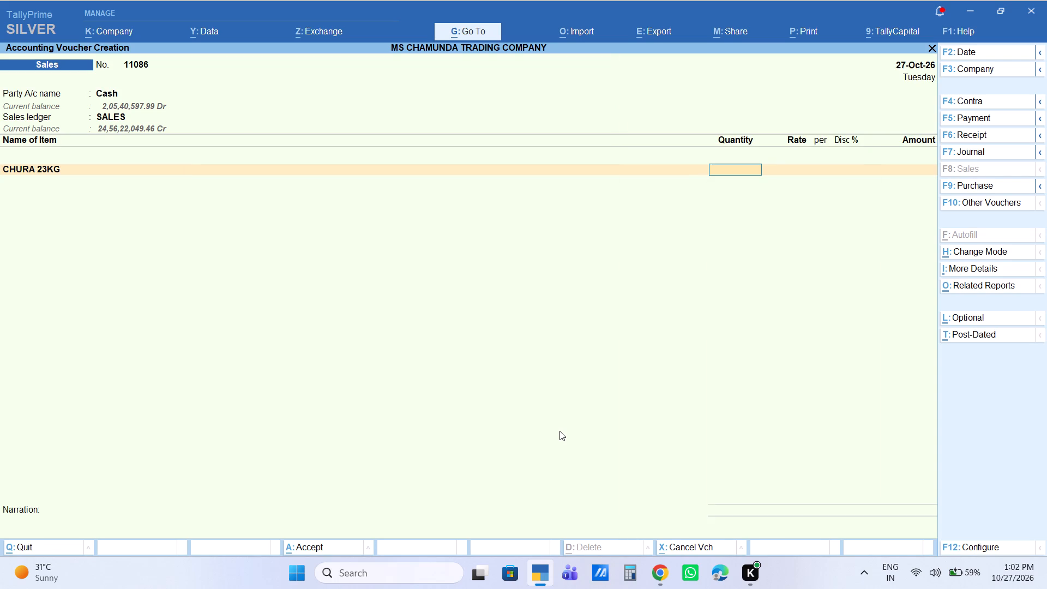
{"action": "key", "text": "1"}
{"action": "key", "text": "Return"}
{"action": "key", "text": "Return"}
{"action": "key", "text": "Return"}
{"action": "key", "text": "Return"}
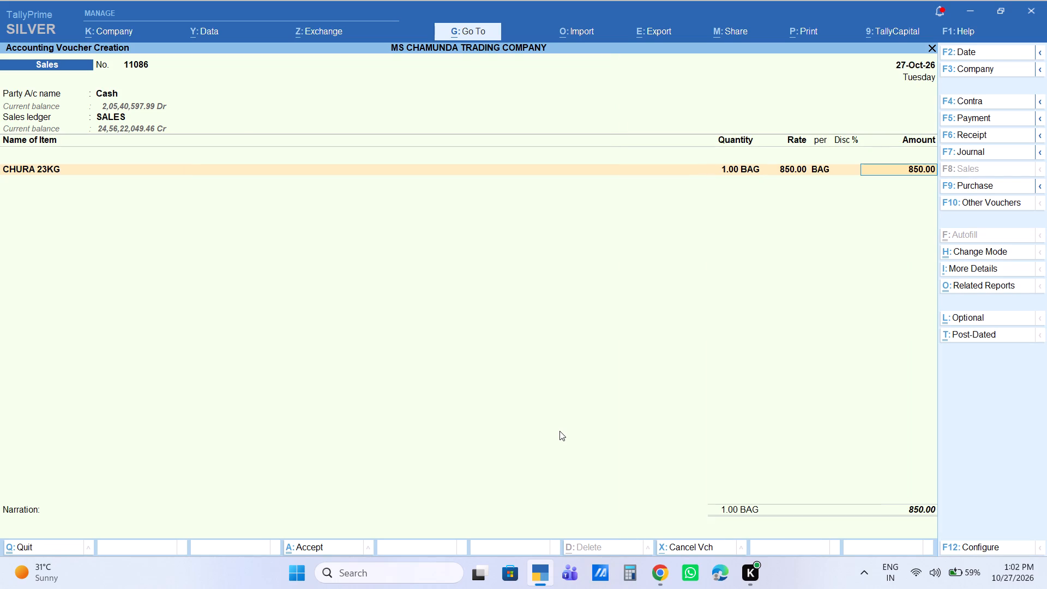
{"action": "key", "text": "Return"}
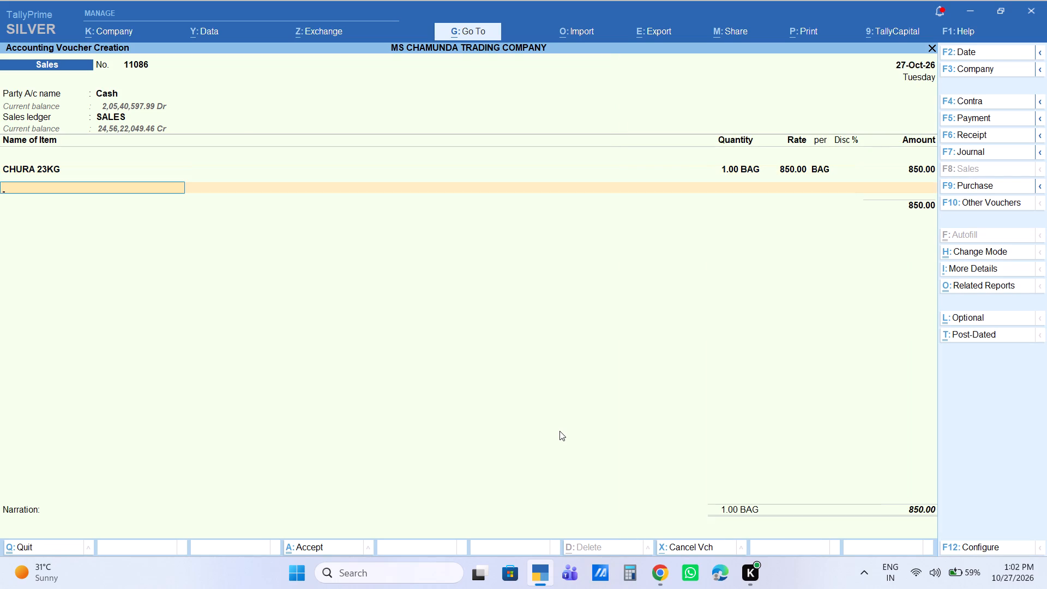
Add the item Chura Indrason 26kg with a quantity of 1 bag and an amount of 1090.
{"action": "type", "text": "CHURA I"}
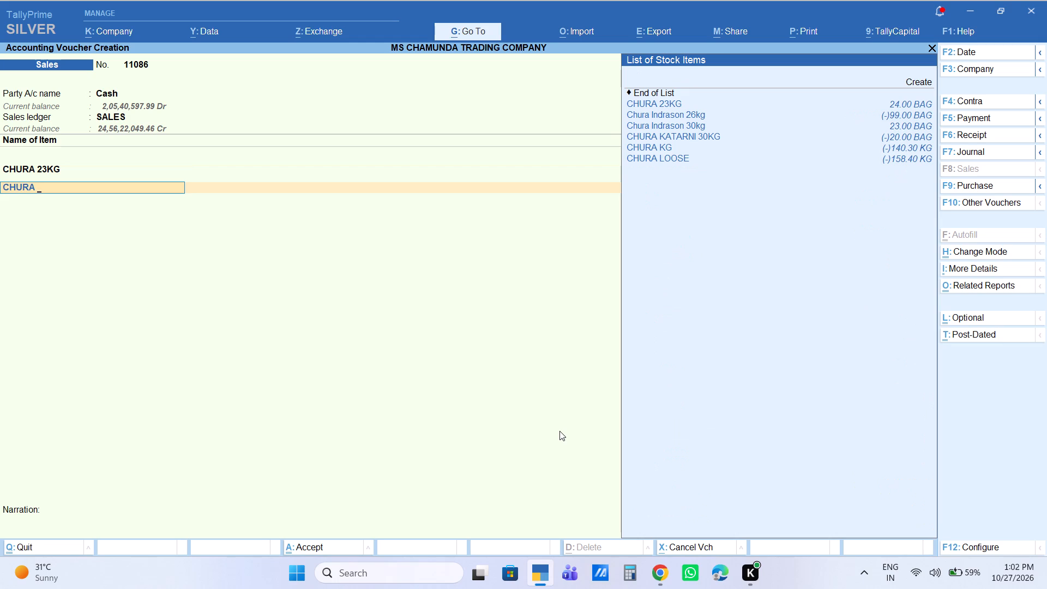
{"action": "key", "text": "Down"}
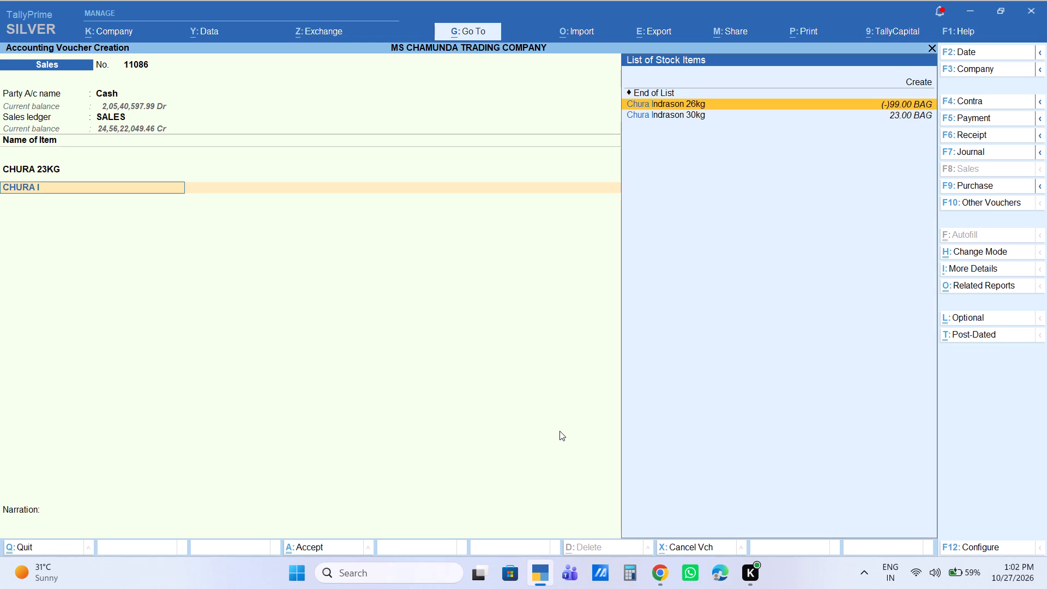
{"action": "key", "text": "Return"}
{"action": "key", "text": "1"}
{"action": "key", "text": "Return"}
{"action": "key", "text": "Return"}
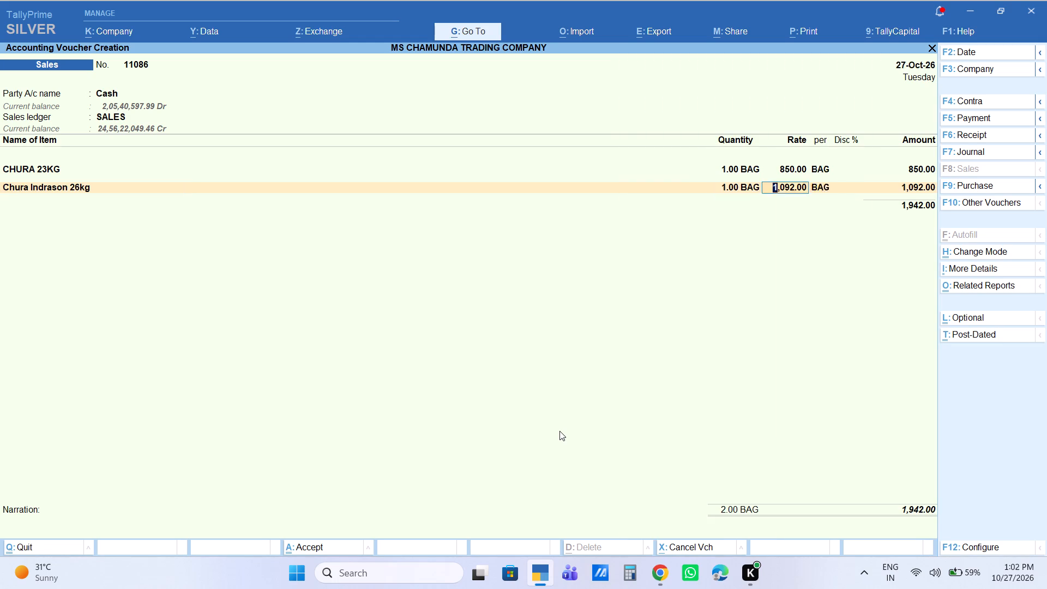
{"action": "key", "text": "Return"}
{"action": "key", "text": "Return"}
{"action": "type", "text": "1090"}
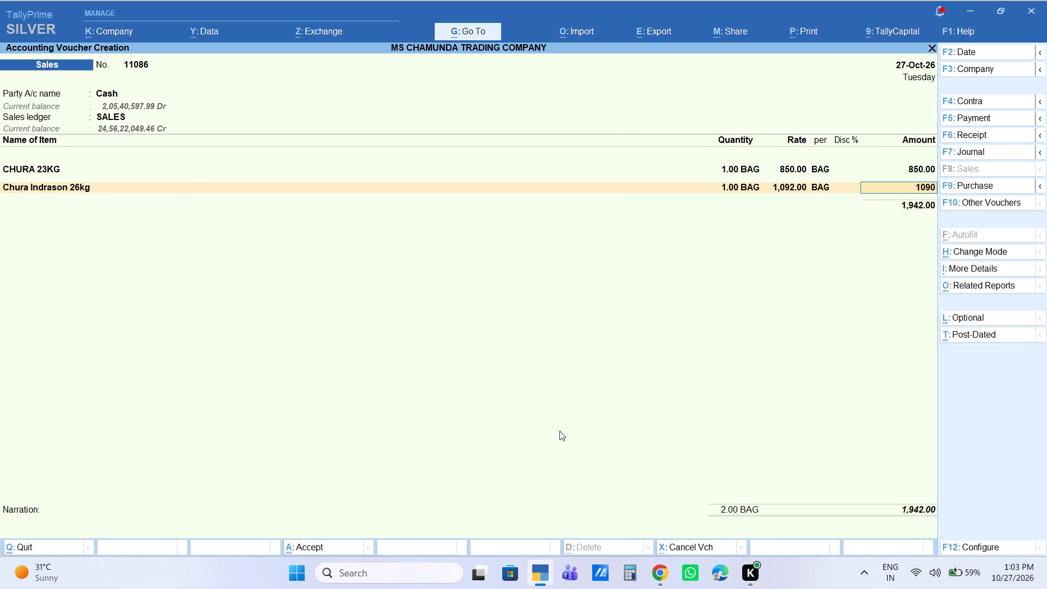
{"action": "key", "text": "Return"}
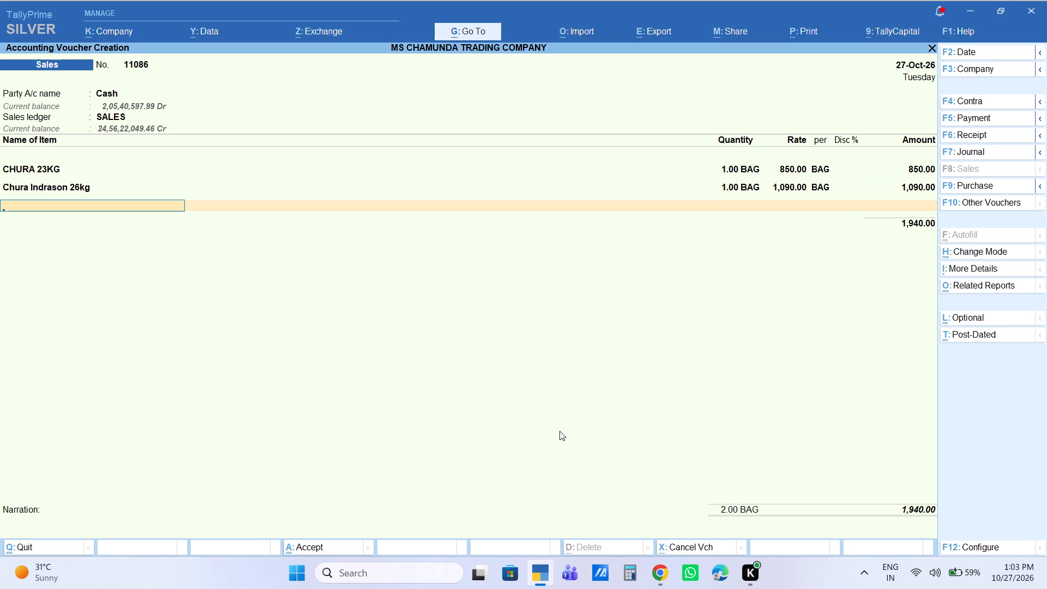
Add the item CHANA DAL30KG with a quantity of 1 bag at the default rate of 2,640.
{"action": "type", "text": "CHANA DA"}
{"action": "key", "text": "Down"}
{"action": "key", "text": "Return"}
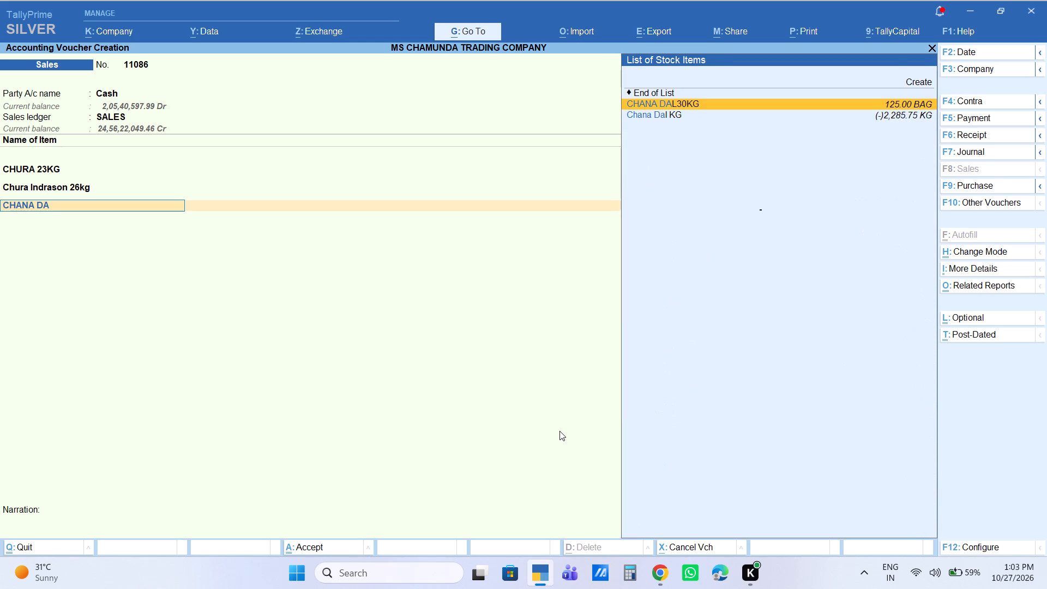
{"action": "key", "text": "1"}
{"action": "key", "text": "Return"}
{"action": "key", "text": "Return"}
{"action": "key", "text": "Return"}
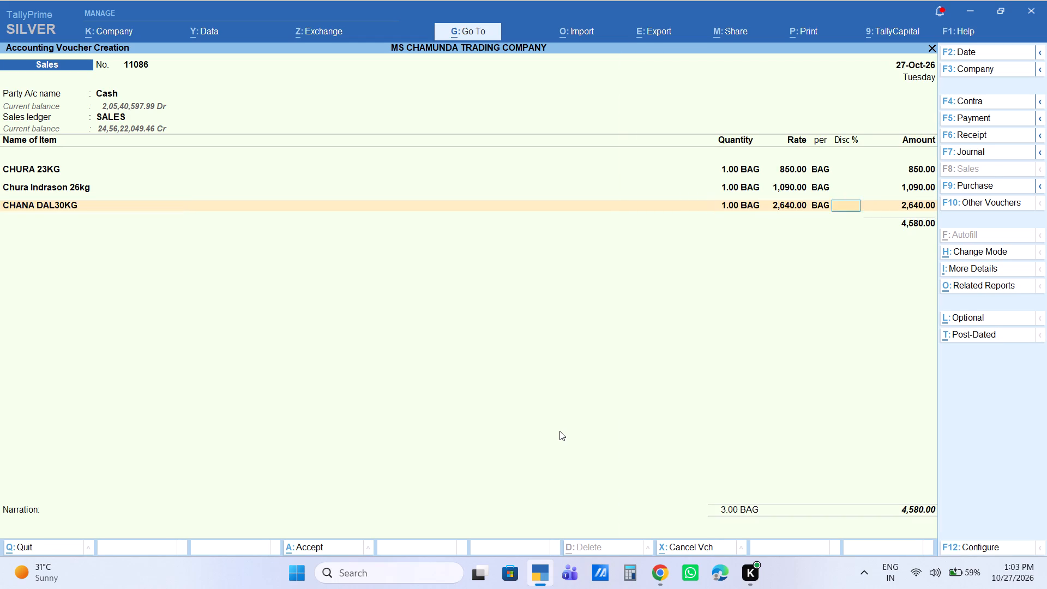
{"action": "key", "text": "Return"}
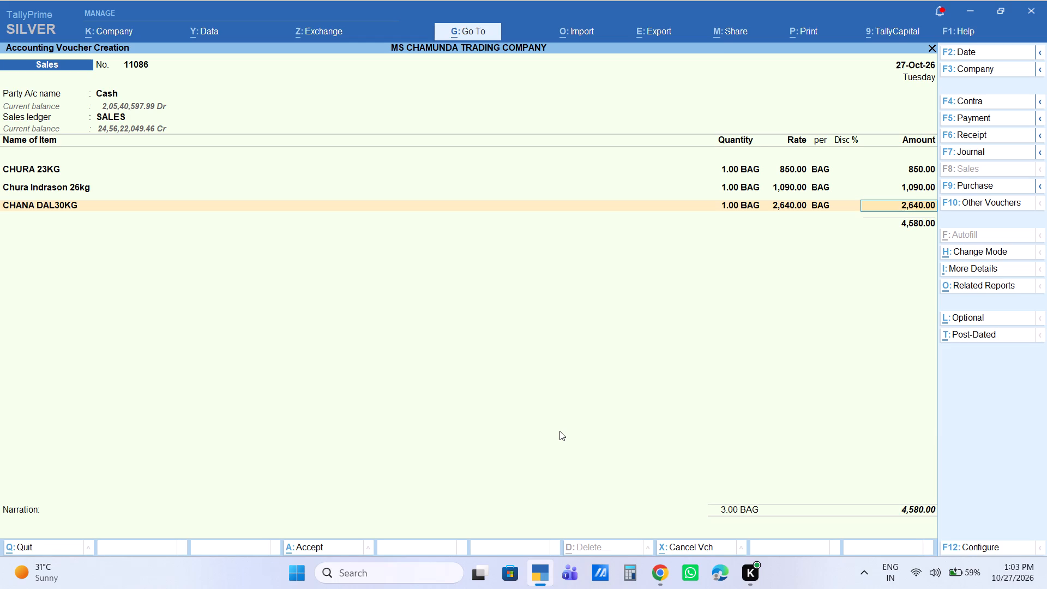
{"action": "key", "text": "Return"}
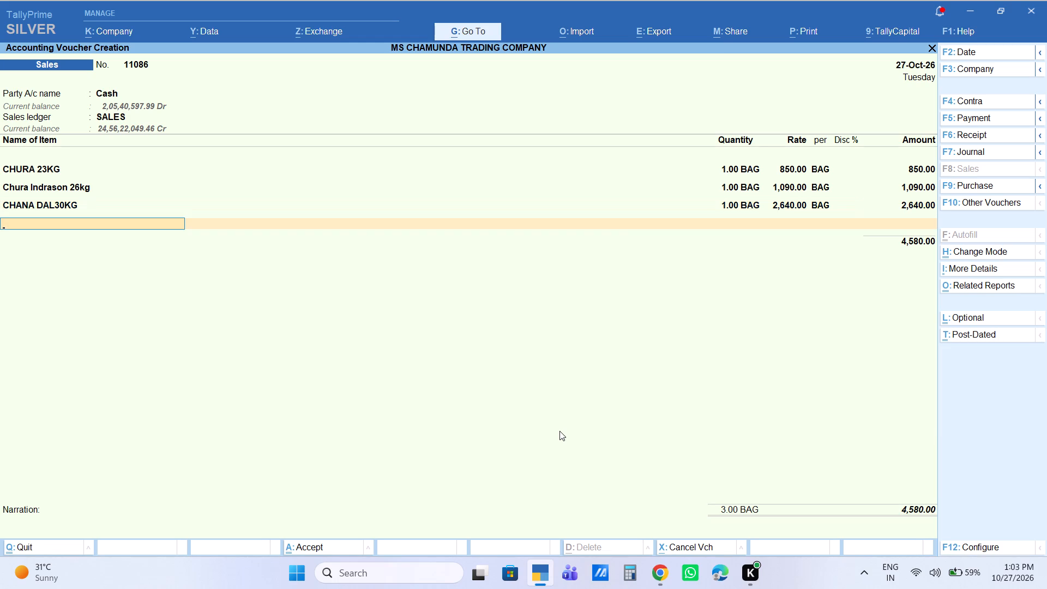
Close the item list and add a Labour Charge of 10 to the voucher.
{"action": "key", "text": "Return"}
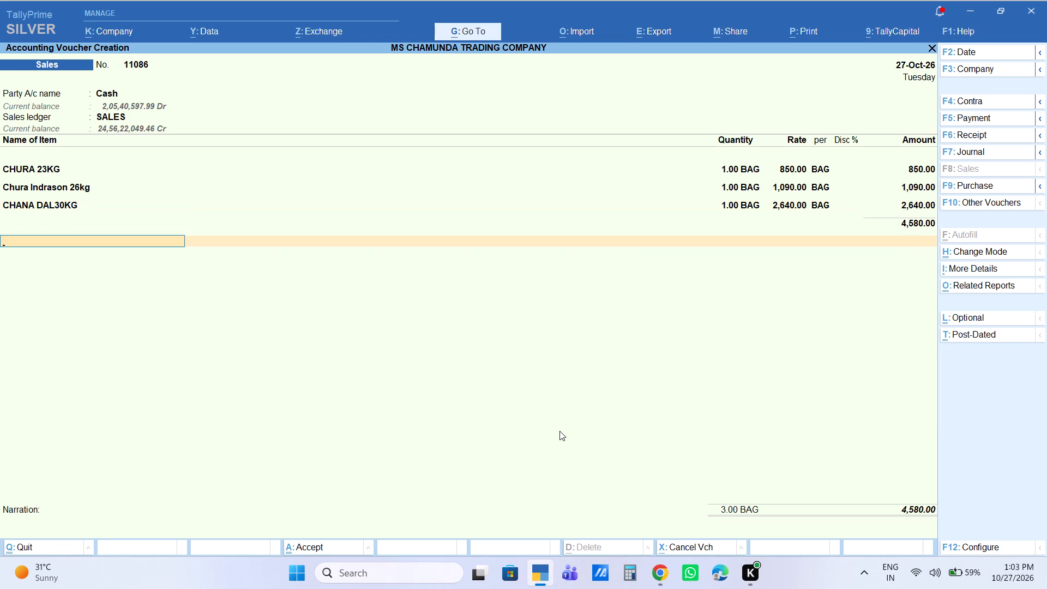
{"action": "type", "text": "LA"}
{"action": "key", "text": "Return"}
{"action": "key", "text": "Return"}
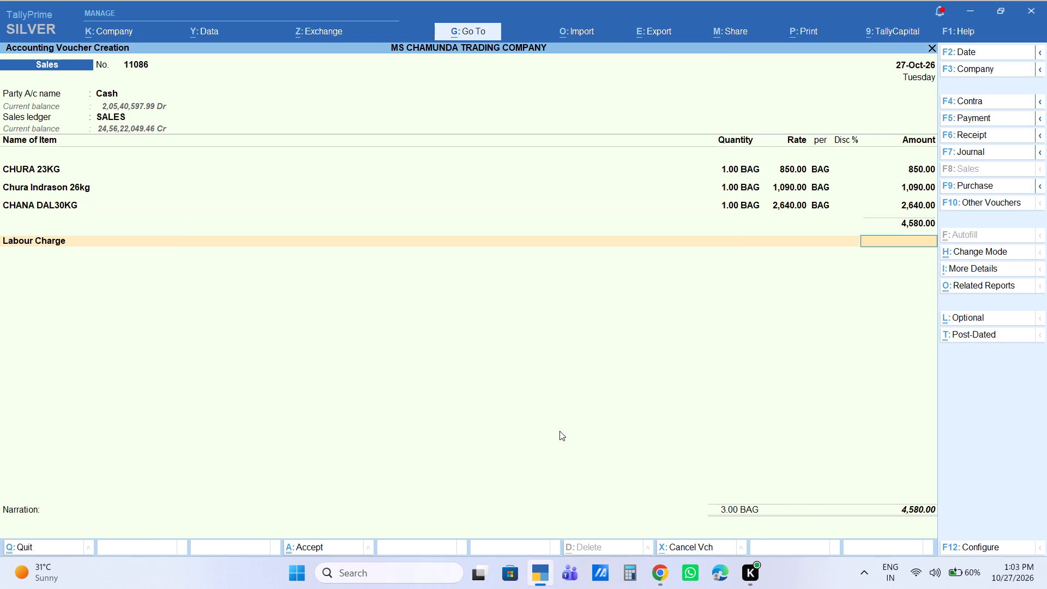
{"action": "type", "text": "10"}
{"action": "key", "text": "Return"}
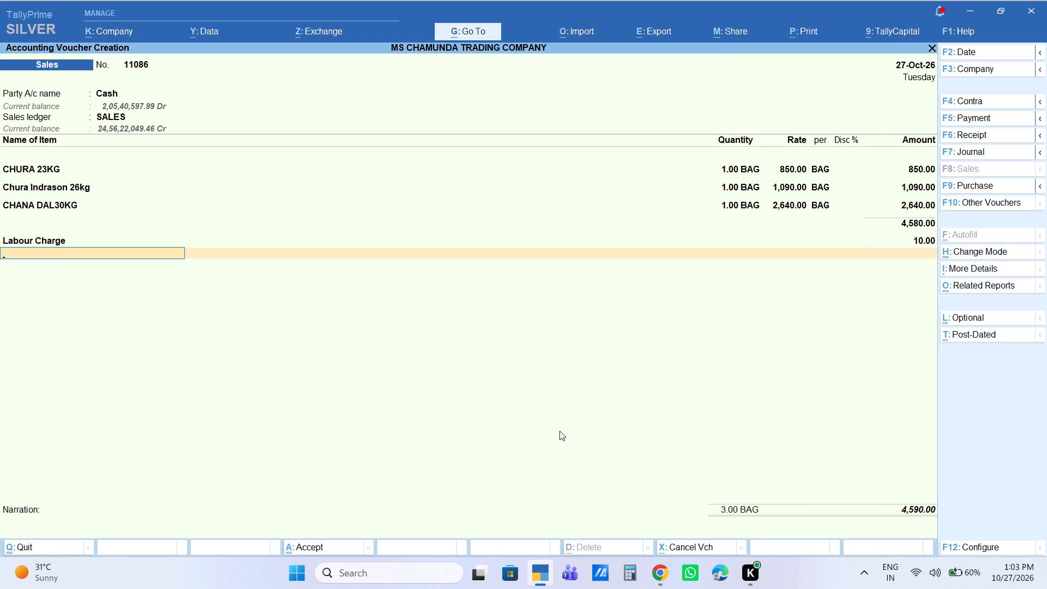
Finish the ledger entries, leave the narration blank and save the sales voucher.
{"action": "key", "text": "Return"}
{"action": "key", "text": "Return"}
{"action": "key", "text": "Return"}
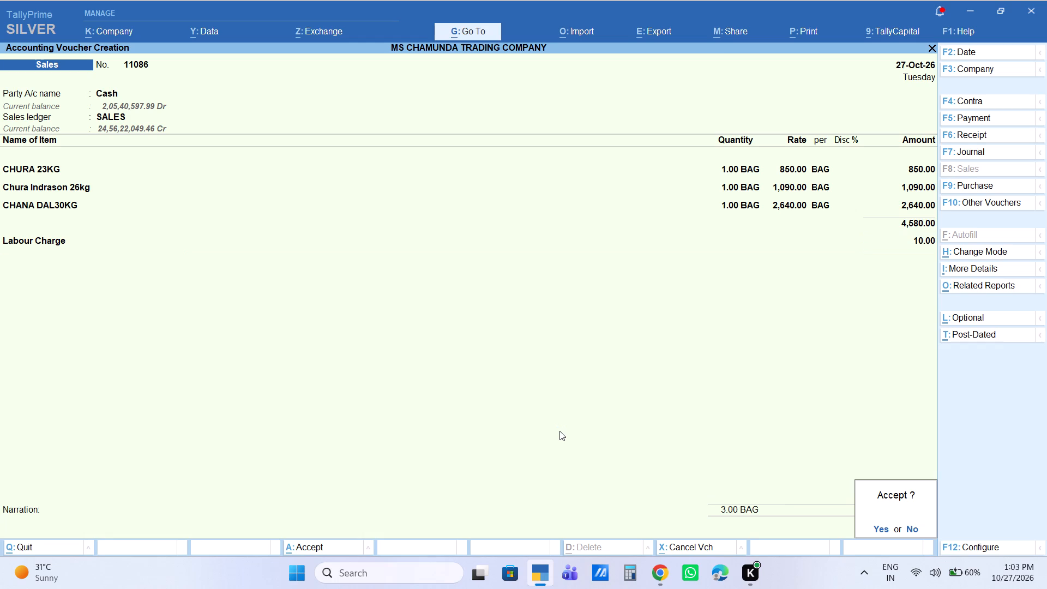
{"action": "key", "text": "Return"}
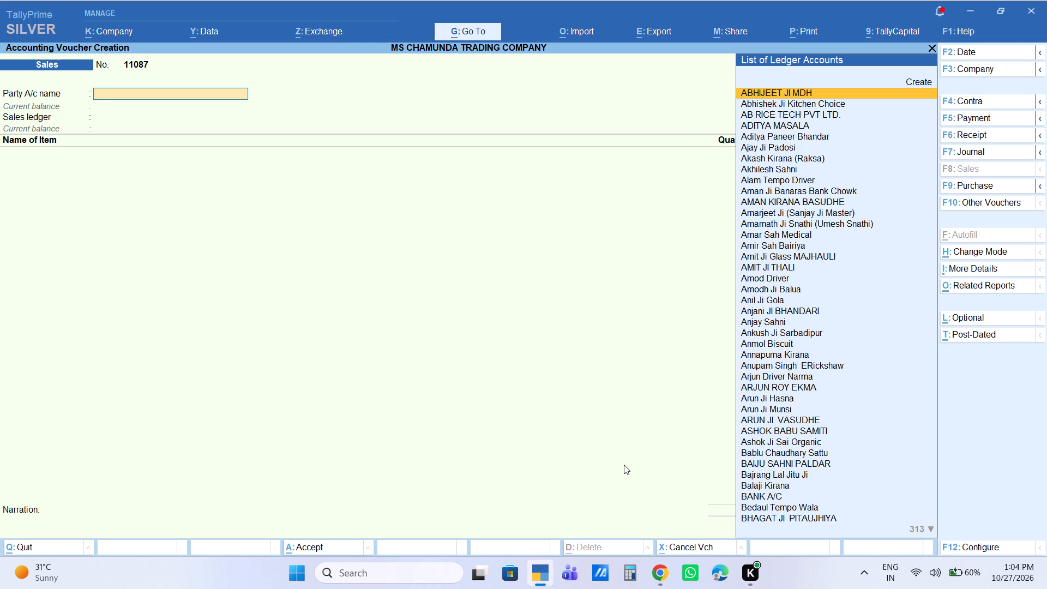
Start the new sales voucher with Cash as the party, default party details and the SALES ledger.
{"action": "type", "text": "CAS"}
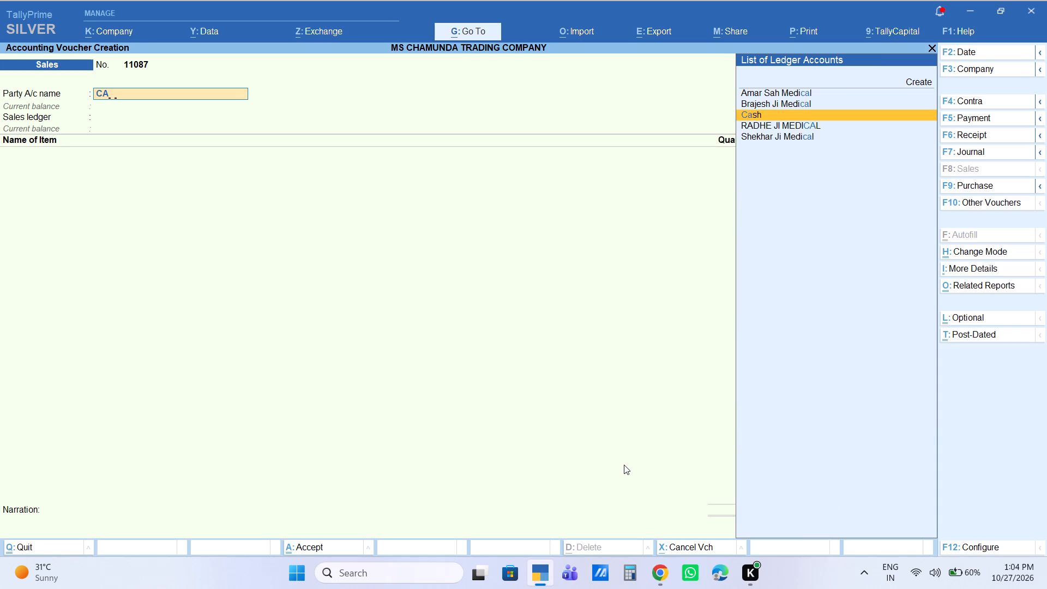
{"action": "key", "text": "Return"}
{"action": "key", "text": "Return"}
{"action": "key", "text": "Return"}
{"action": "key", "text": "Return"}
{"action": "key", "text": "Return"}
{"action": "key", "text": "Return"}
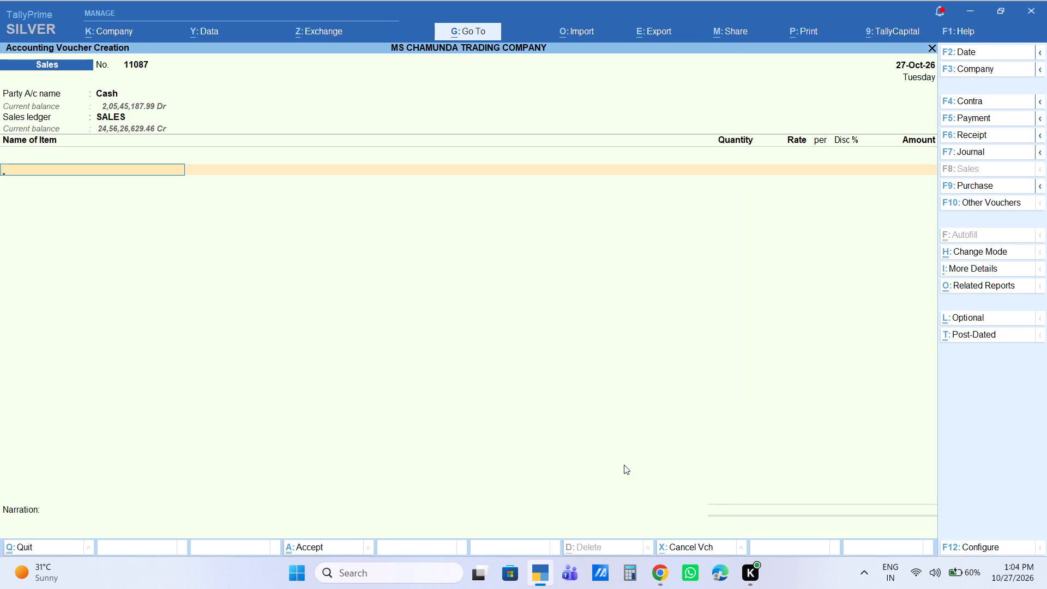
Reopen the Cash party details and set the bill-to buyer to the Kanti customer account, keeping the SALES ledger.
{"action": "key", "text": "BackSpace"}
{"action": "key", "text": "BackSpace"}
{"action": "key", "text": "BackSpace"}
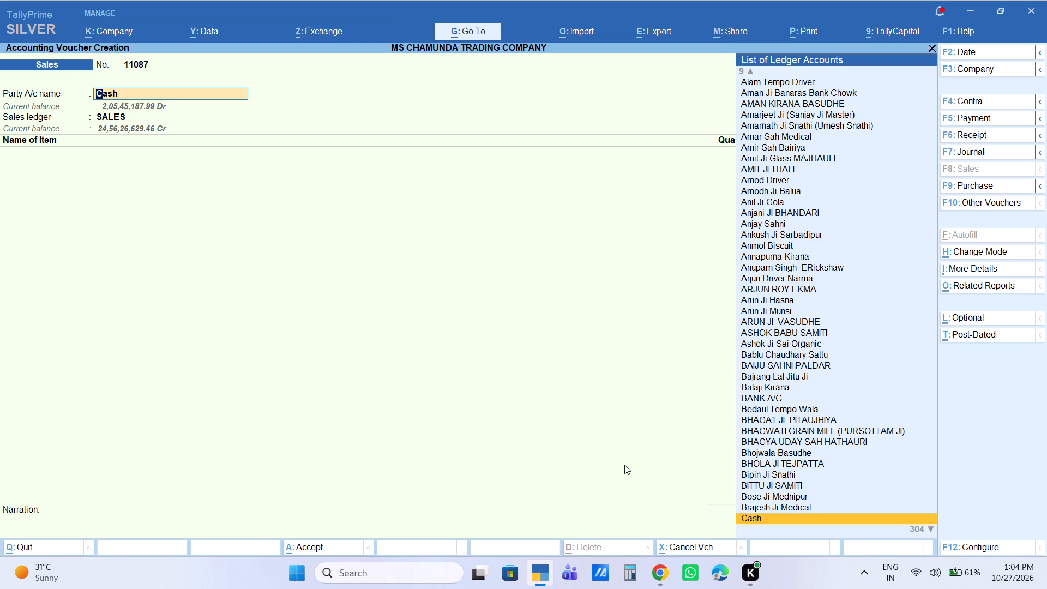
{"action": "key", "text": "Return"}
{"action": "type", "text": "RAHUL"}
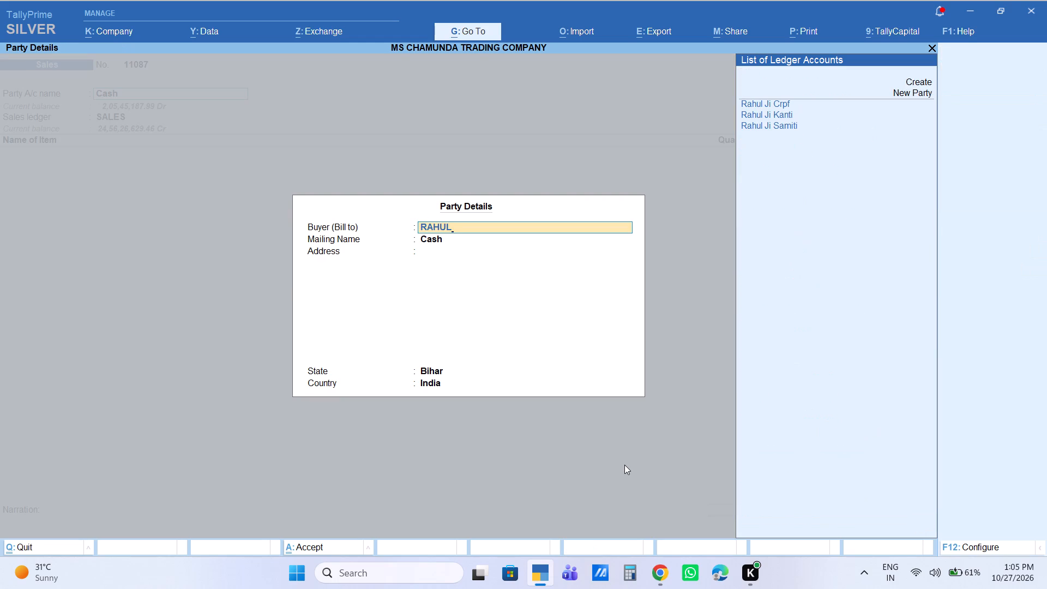
{"action": "key", "text": "Down"}
{"action": "key", "text": "Down"}
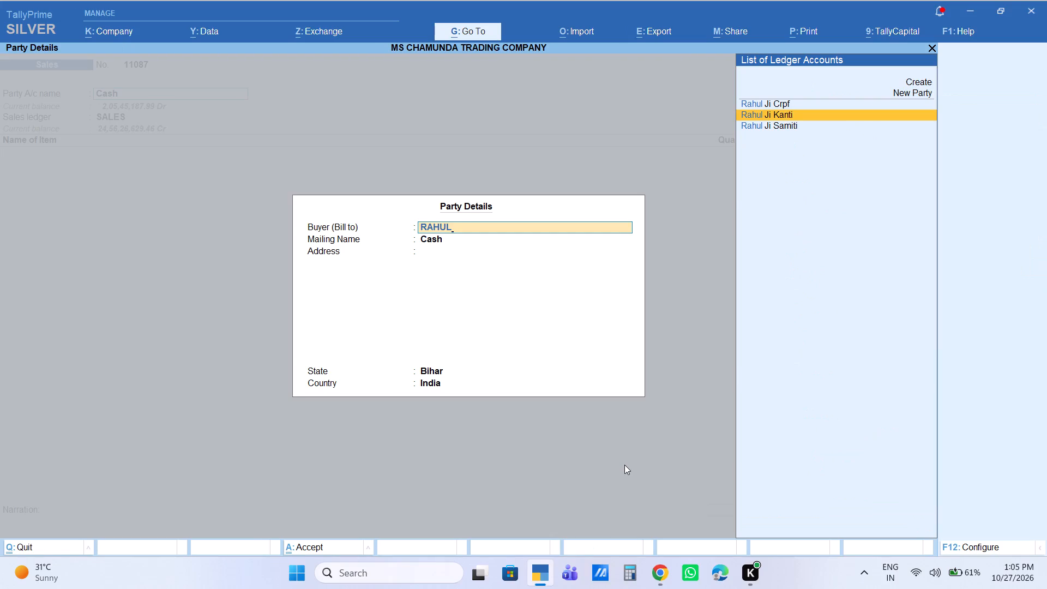
{"action": "key", "text": "Return"}
{"action": "key", "text": "Return"}
{"action": "key", "text": "Return"}
{"action": "key", "text": "Return"}
{"action": "key", "text": "Return"}
{"action": "key", "text": "Return"}
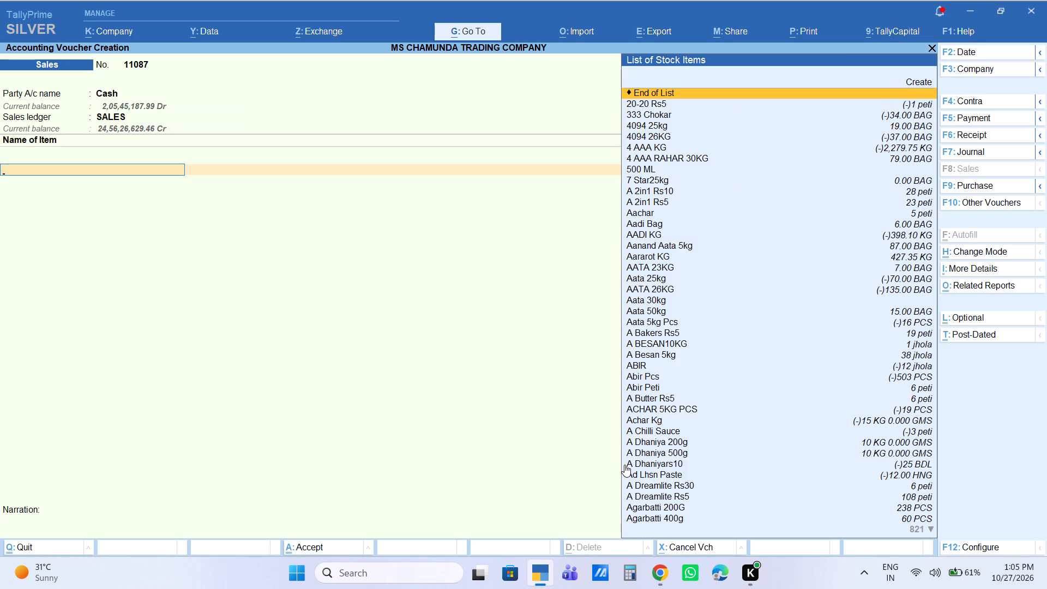
Add the item BUDHA BHOG 25KG with a quantity of 1 bag and an amount of 890.
{"action": "type", "text": "BUDHA"}
{"action": "key", "text": "Return"}
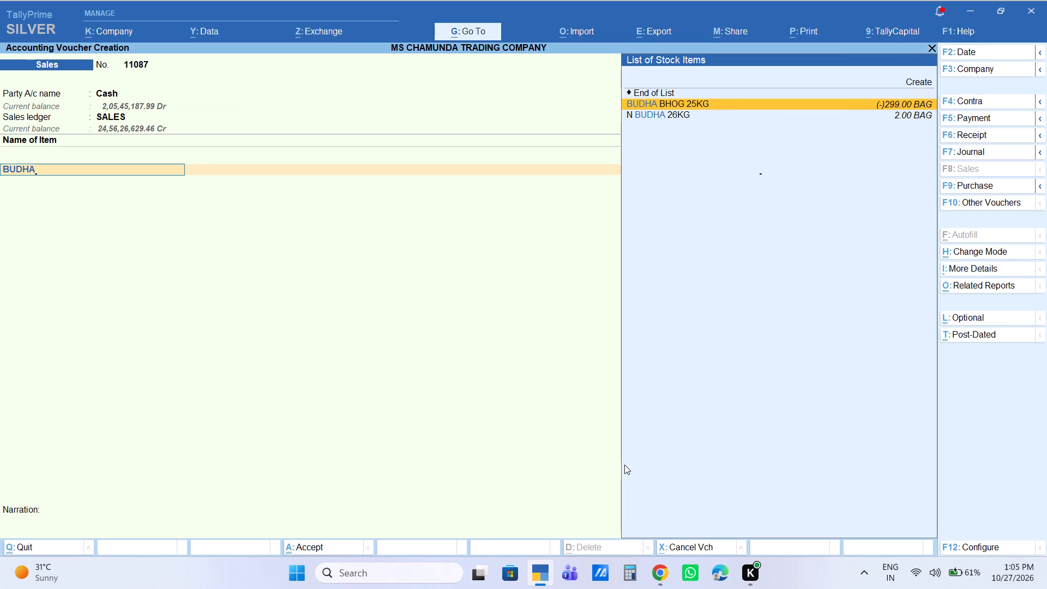
{"action": "key", "text": "1"}
{"action": "key", "text": "Return"}
{"action": "key", "text": "Return"}
{"action": "key", "text": "Return"}
{"action": "key", "text": "Return"}
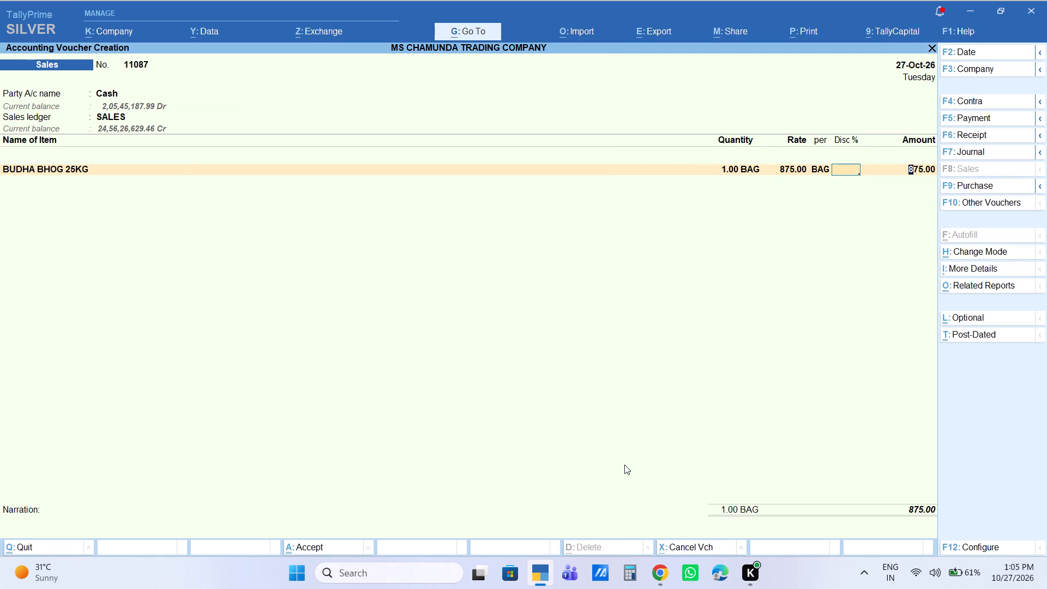
{"action": "type", "text": "890"}
{"action": "key", "text": "Return"}
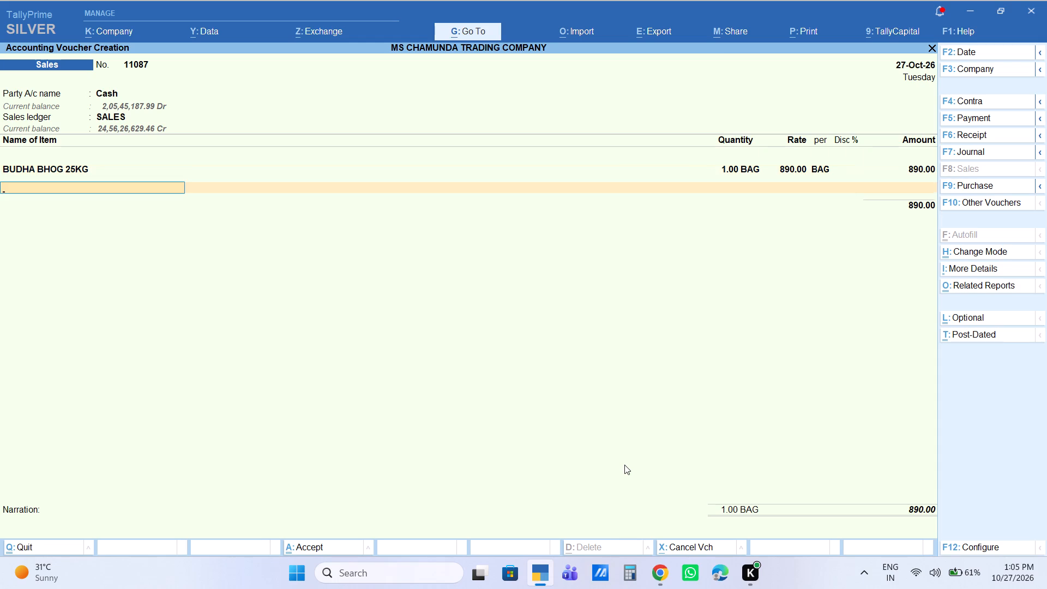
Add the item B Marrie Gold Rs5 with a quantity of 1 peti at the default rate of 620.
{"action": "type", "text": "B MAR"}
{"action": "key", "text": "Return"}
{"action": "key", "text": "1"}
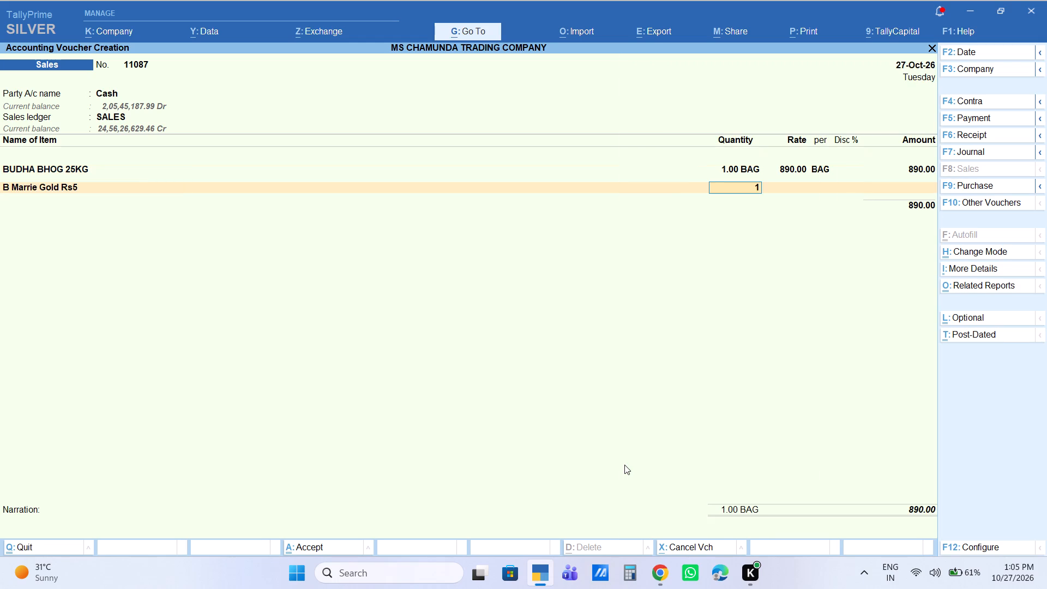
{"action": "key", "text": "Return"}
{"action": "key", "text": "Return"}
{"action": "key", "text": "Return"}
{"action": "key", "text": "Return"}
{"action": "key", "text": "Return"}
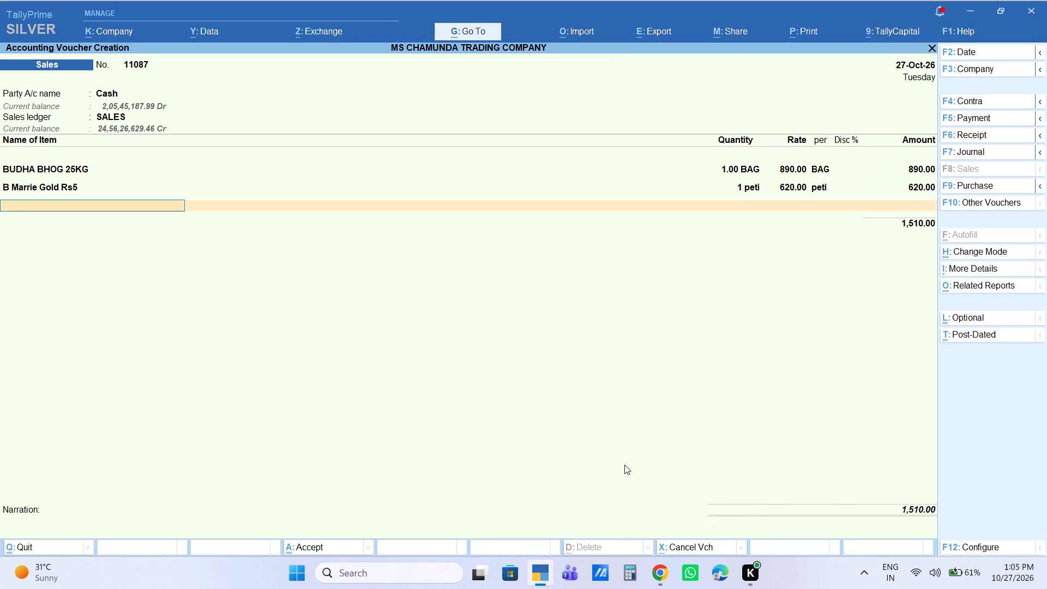
Add the item P Happy Happy Rs5 with a quantity of 1 peti at the default rate of 620.
{"action": "type", "text": "HAPP"}
{"action": "key", "text": "Return"}
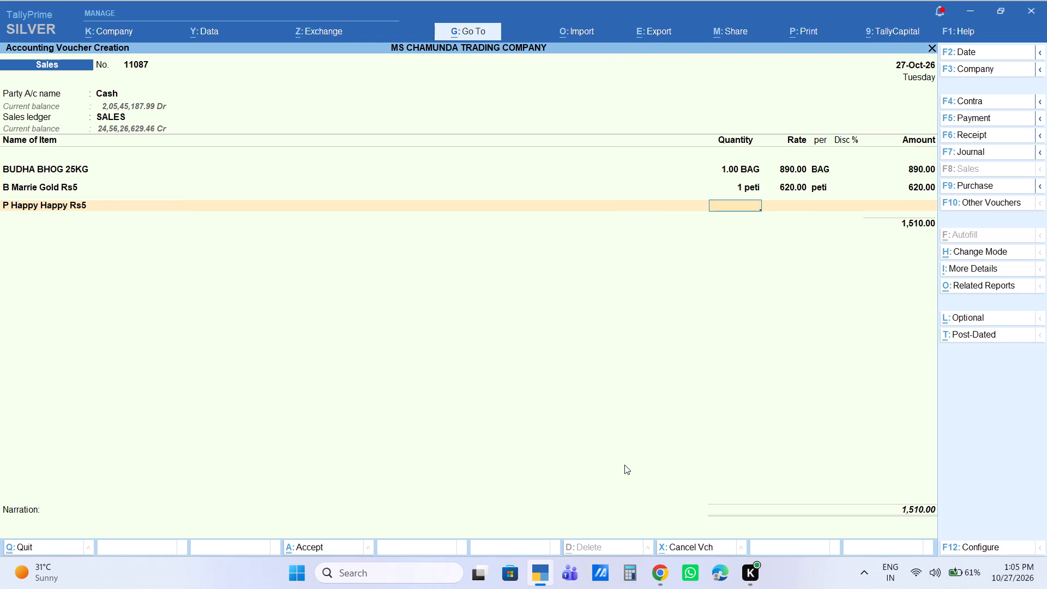
{"action": "key", "text": "1"}
{"action": "key", "text": "Return"}
{"action": "key", "text": "Return"}
{"action": "key", "text": "Return"}
{"action": "key", "text": "Return"}
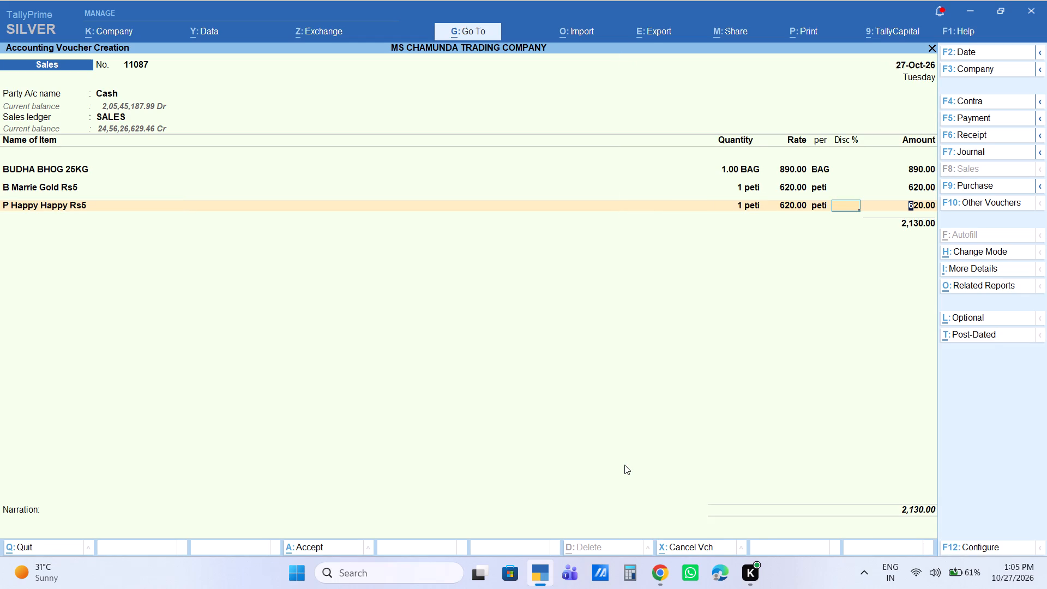
{"action": "key", "text": "Return"}
Add the item Rusk Rs5 with a quantity of 1 peti at the default rate of 240.
{"action": "type", "text": "RUSK"}
{"action": "key", "text": "Return"}
{"action": "key", "text": "1"}
{"action": "key", "text": "Return"}
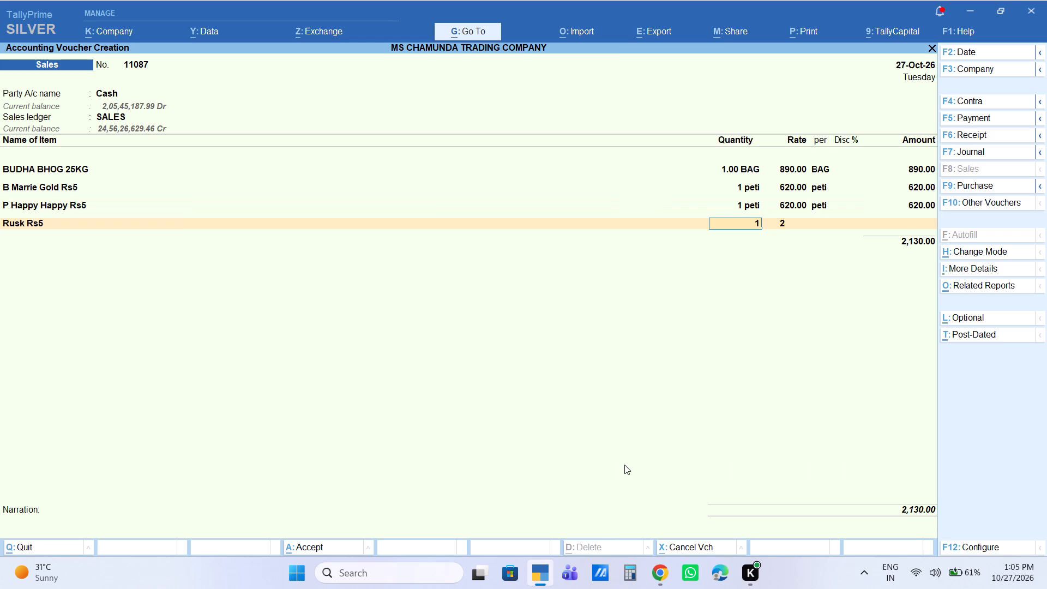
{"action": "key", "text": "Return"}
{"action": "key", "text": "Return"}
{"action": "key", "text": "Return"}
{"action": "key", "text": "Return"}
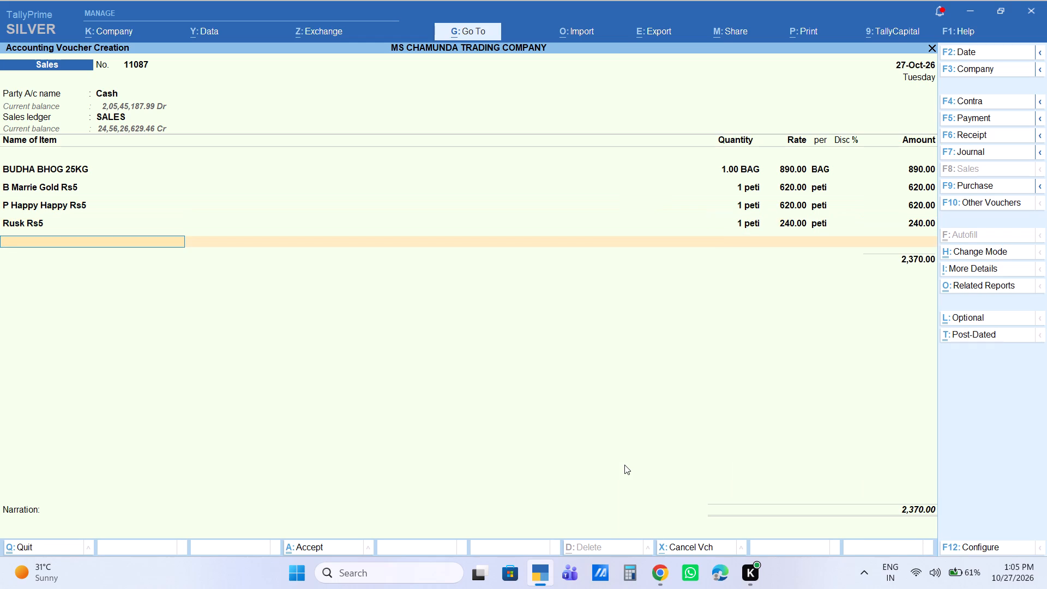
Add the item R CHAI ELAICHI RS10 with a quantity of 2 BDL at the default rate of 160.
{"action": "type", "text": "R CHAI"}
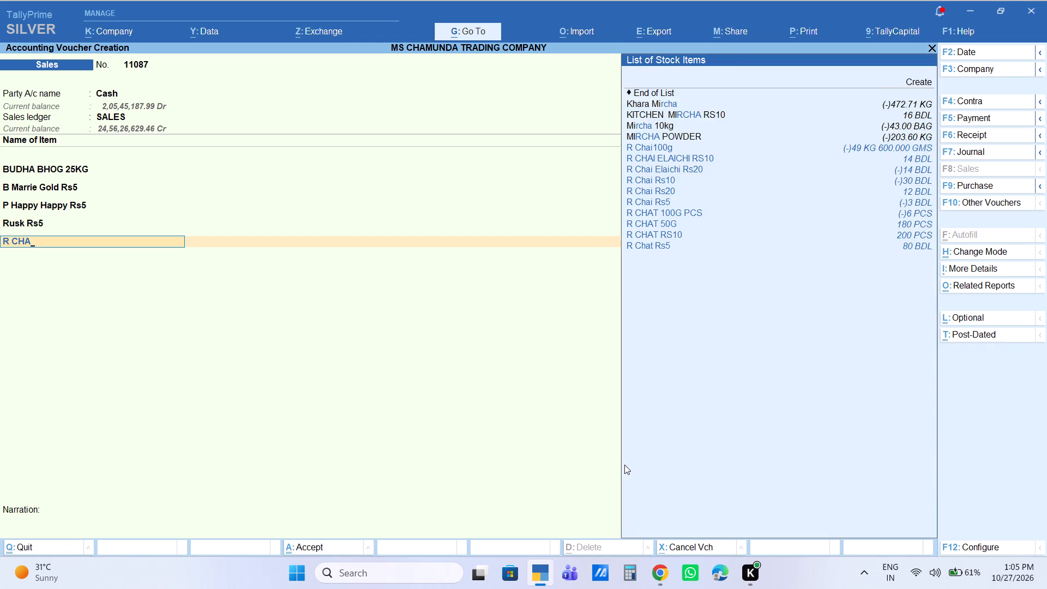
{"action": "key", "text": "Down"}
{"action": "key", "text": "Down"}
{"action": "key", "text": "Down"}
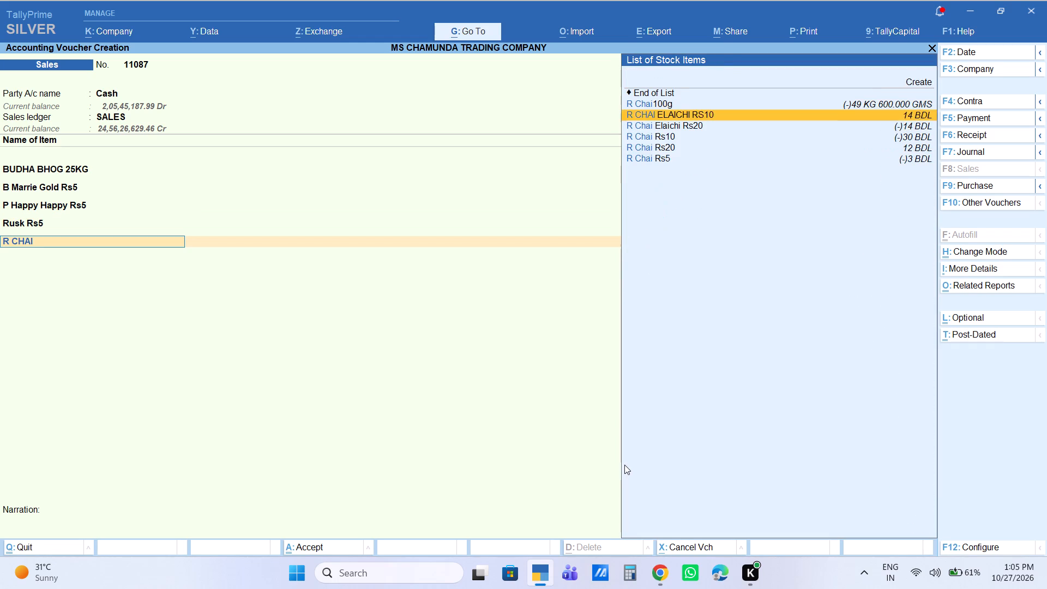
{"action": "key", "text": "Down"}
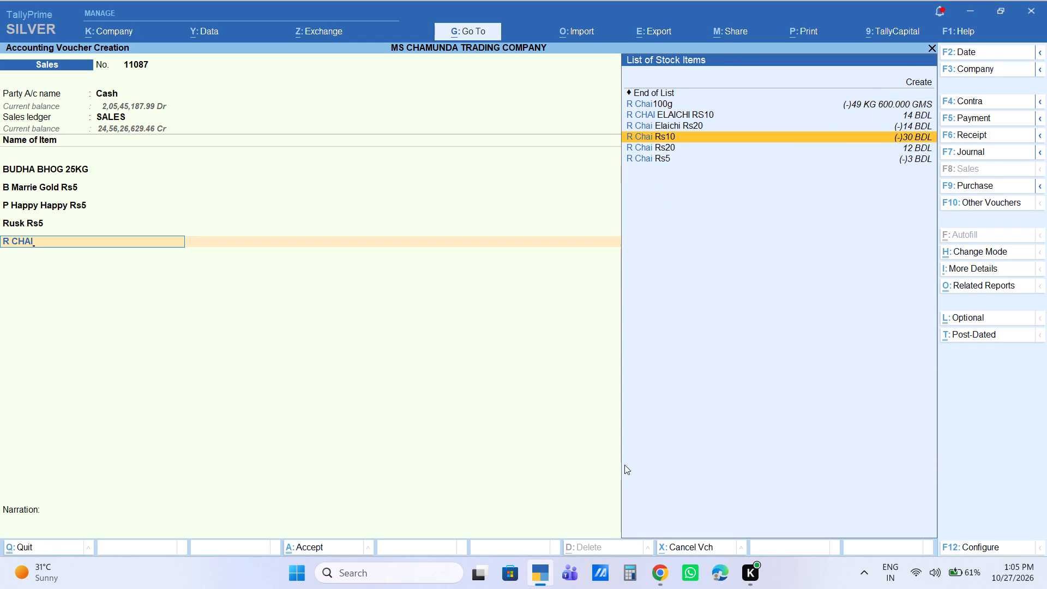
{"action": "key", "text": "Up"}
{"action": "key", "text": "Up"}
{"action": "key", "text": "Return"}
{"action": "key", "text": "2"}
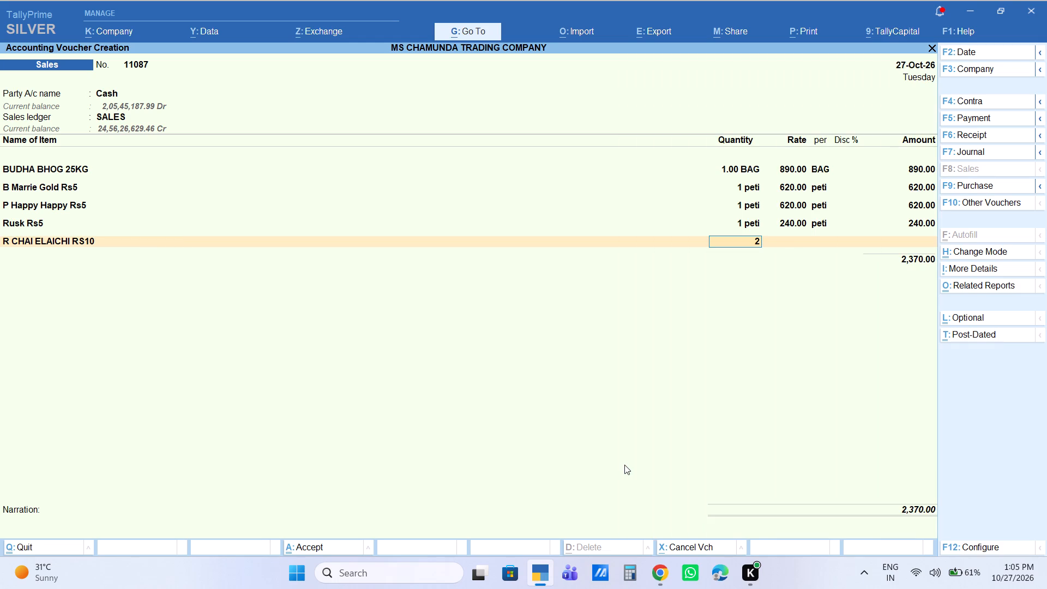
{"action": "key", "text": "Return"}
{"action": "key", "text": "Return"}
{"action": "key", "text": "Return"}
{"action": "key", "text": "Return"}
{"action": "key", "text": "Return"}
Close the item list and add a Labour Charge of 8 to the voucher.
{"action": "key", "text": "Return"}
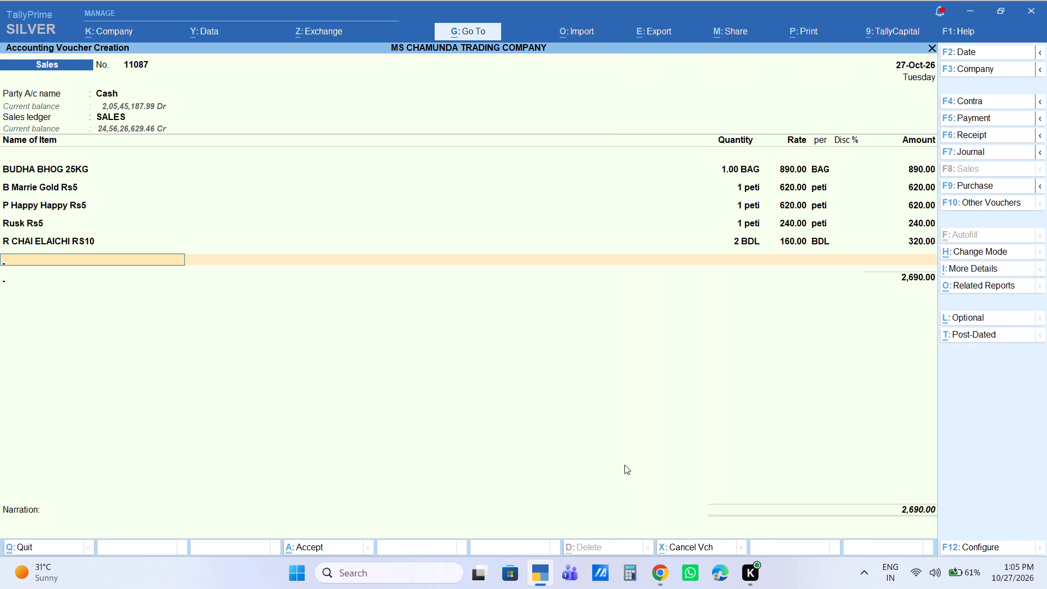
{"action": "type", "text": "LA"}
{"action": "key", "text": "Return"}
{"action": "key", "text": "Return"}
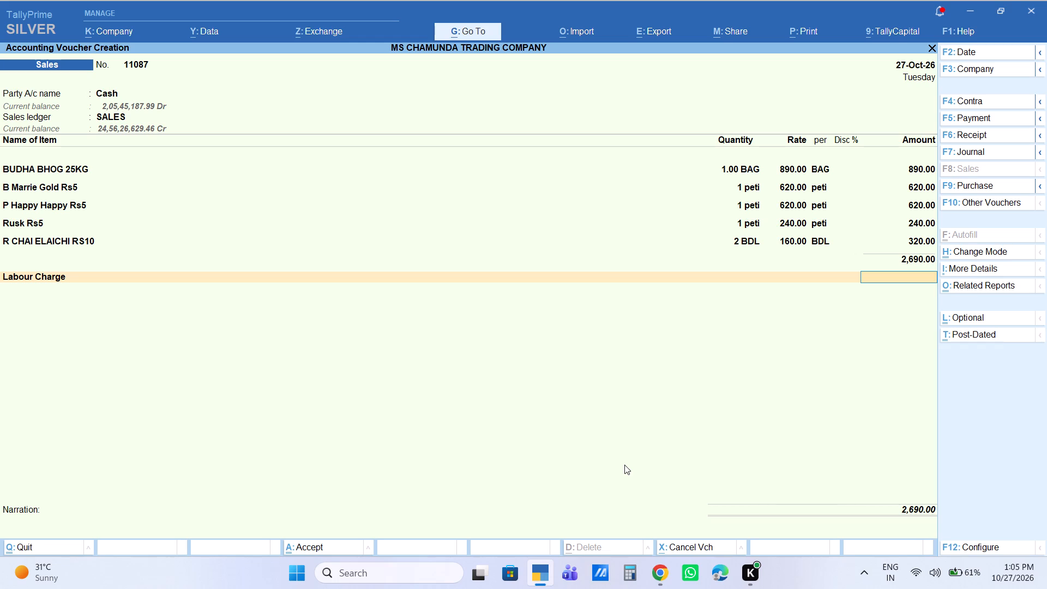
{"action": "key", "text": "8"}
{"action": "key", "text": "Return"}
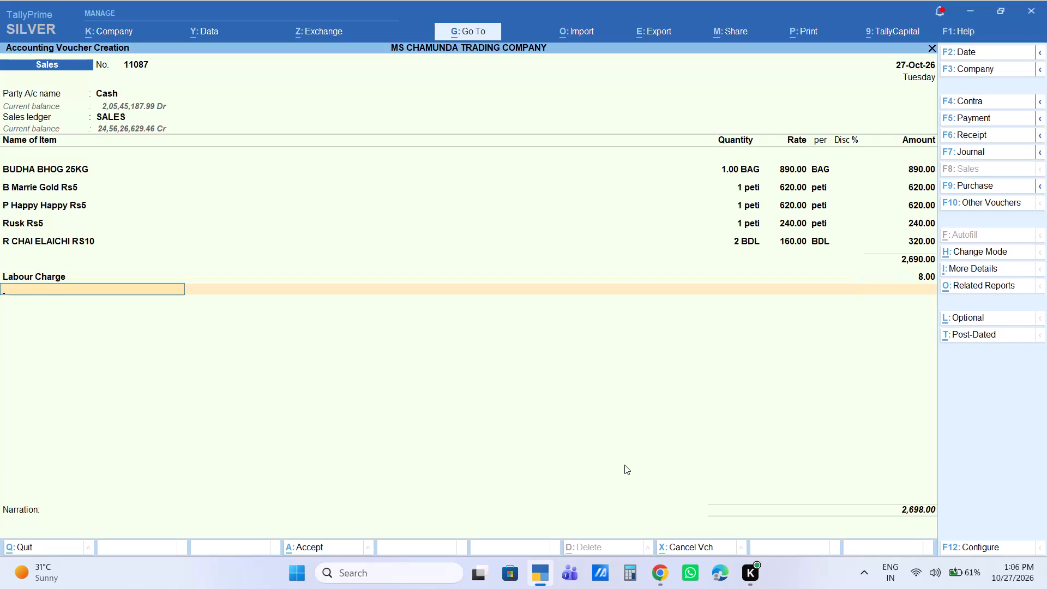
Finish the ledger entries, leave the narration blank and save the sales voucher.
{"action": "key", "text": "Return"}
{"action": "key", "text": "Return"}
{"action": "key", "text": "Return"}
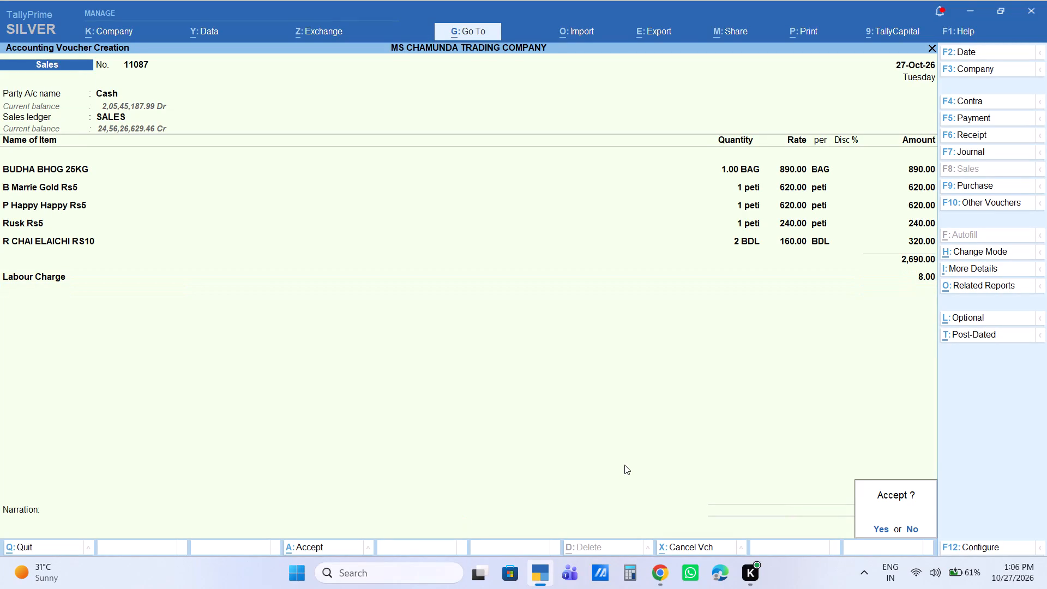
{"action": "key", "text": "Return"}
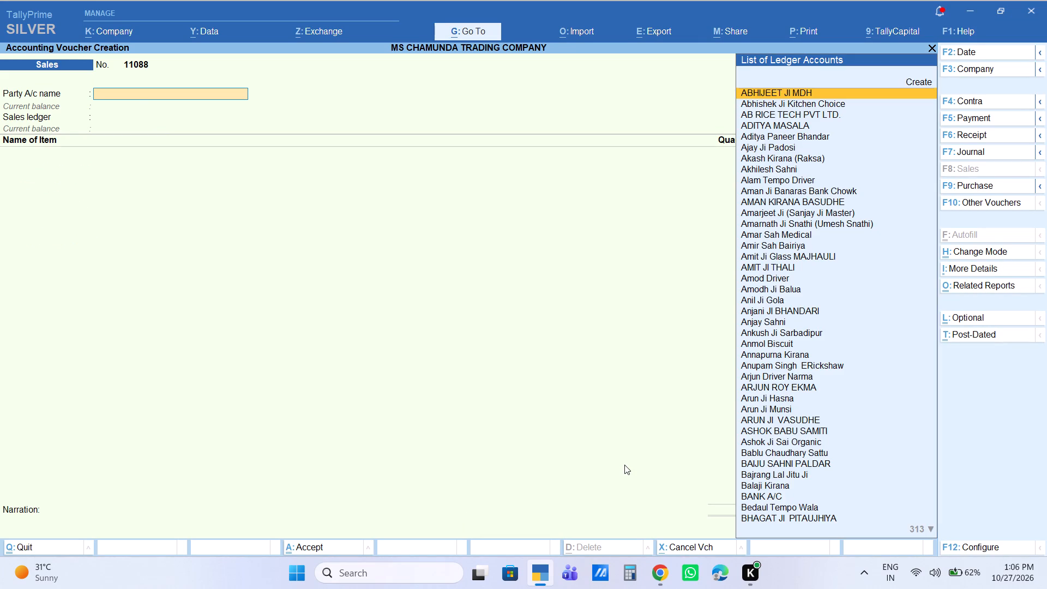
Start the new sales voucher with Cash as the party, default party details and the SALES ledger.
{"action": "type", "text": "CAS"}
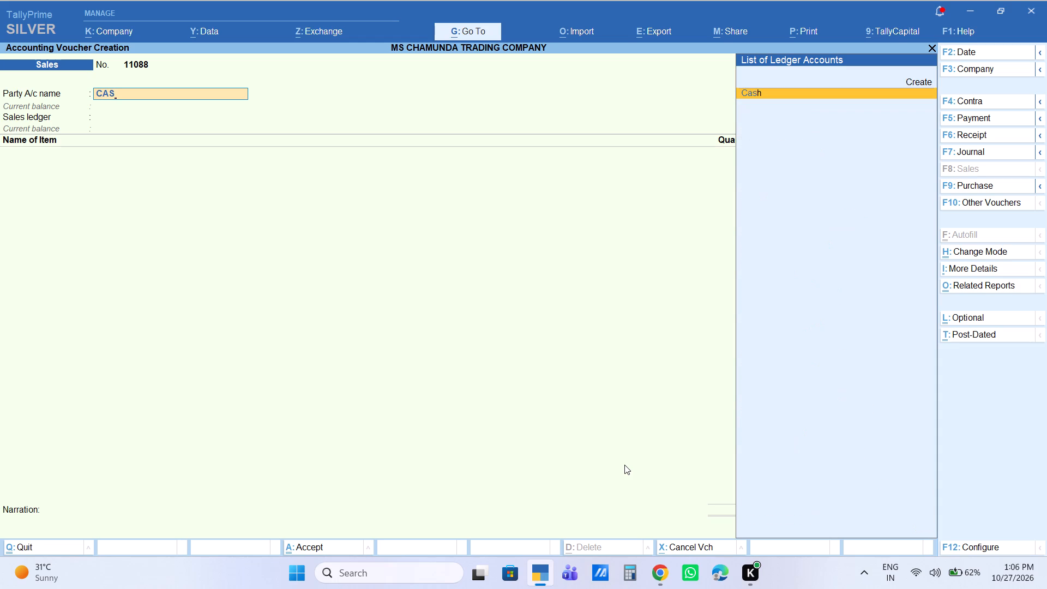
{"action": "key", "text": "Return"}
{"action": "key", "text": "Return"}
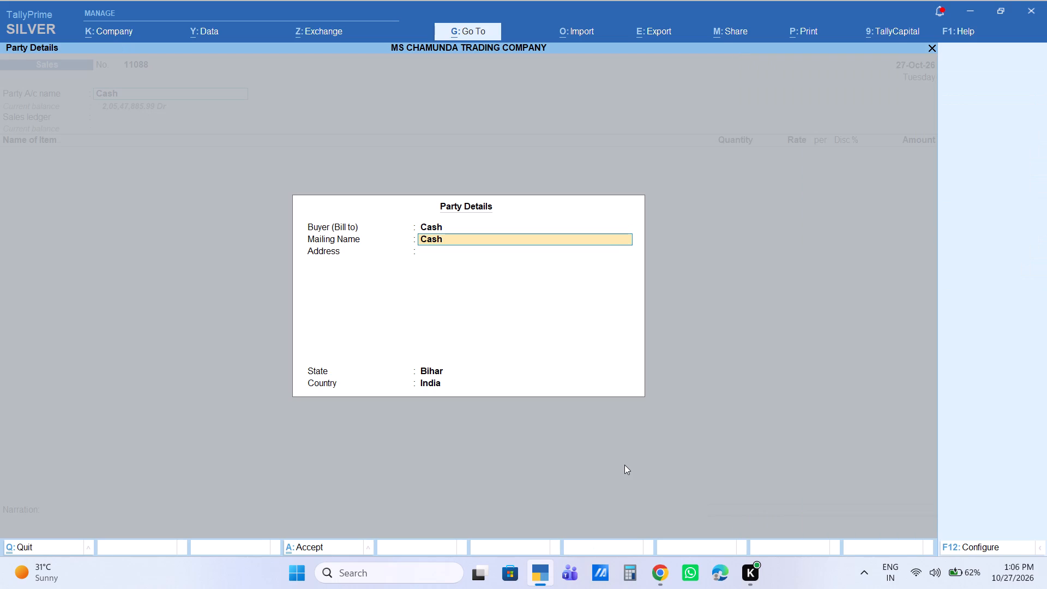
{"action": "key", "text": "Return"}
{"action": "key", "text": "Return"}
{"action": "key", "text": "Return"}
{"action": "key", "text": "Return"}
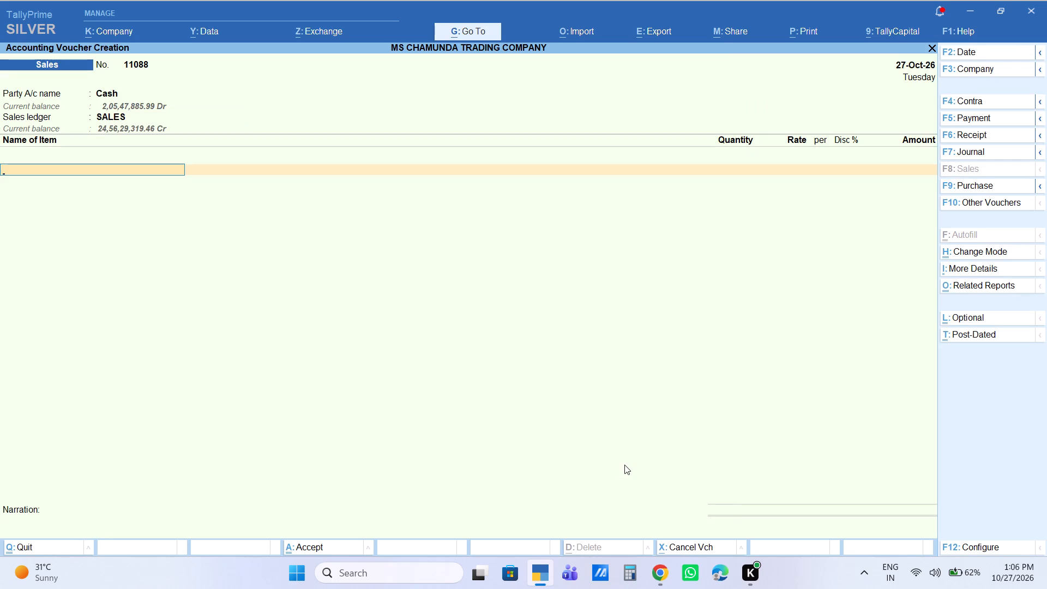
Add the item Ratna Miniket25kg with a quantity of 1 bag and an amount of 1,250.
{"action": "type", "text": "RATNA"}
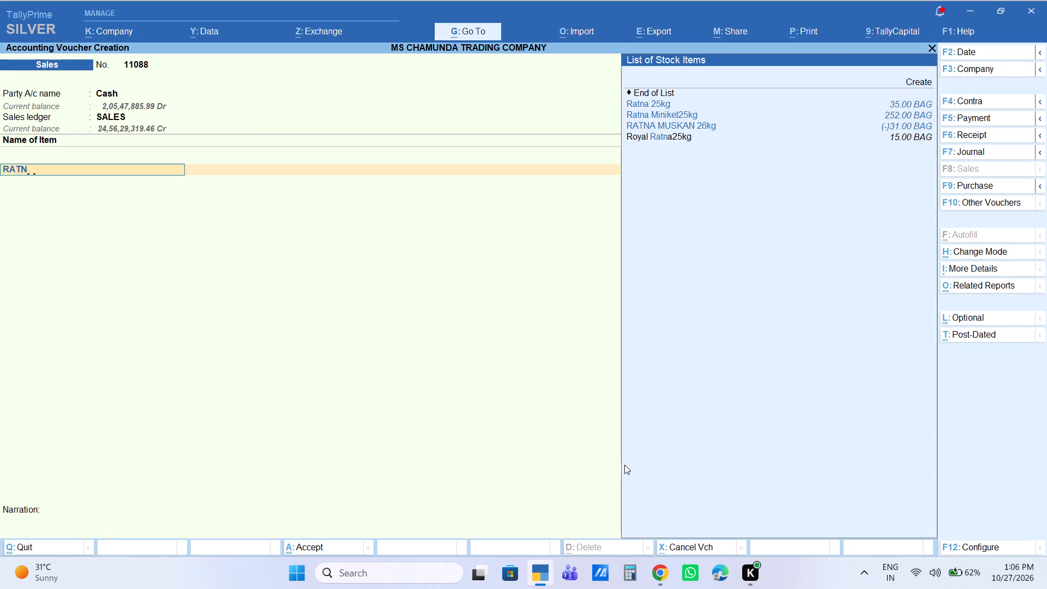
{"action": "key", "text": "Down"}
{"action": "key", "text": "Down"}
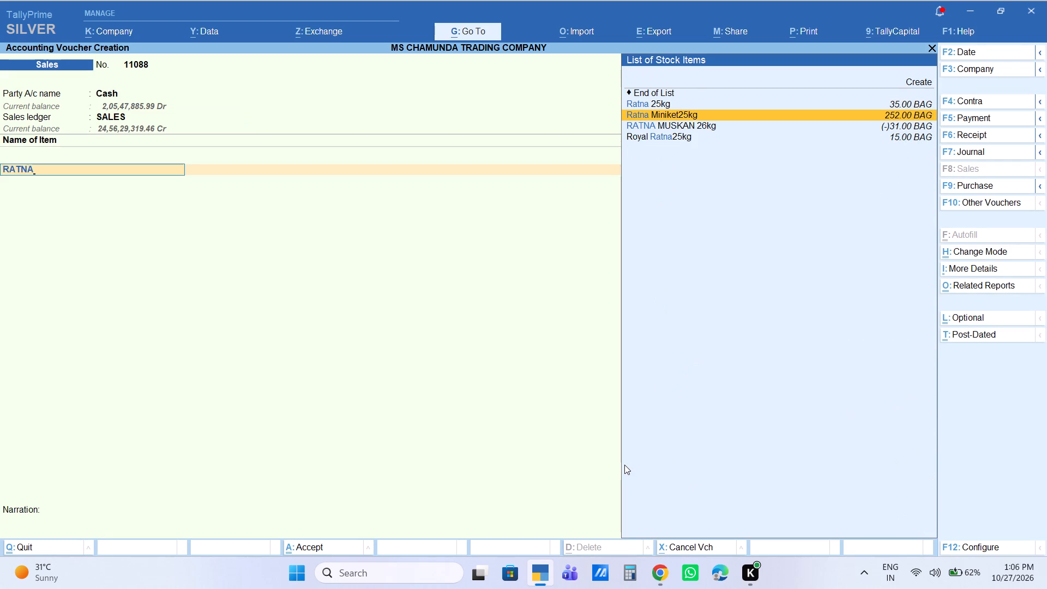
{"action": "key", "text": "Return"}
{"action": "key", "text": "1"}
{"action": "key", "text": "Return"}
{"action": "key", "text": "Return"}
{"action": "key", "text": "Return"}
{"action": "key", "text": "Return"}
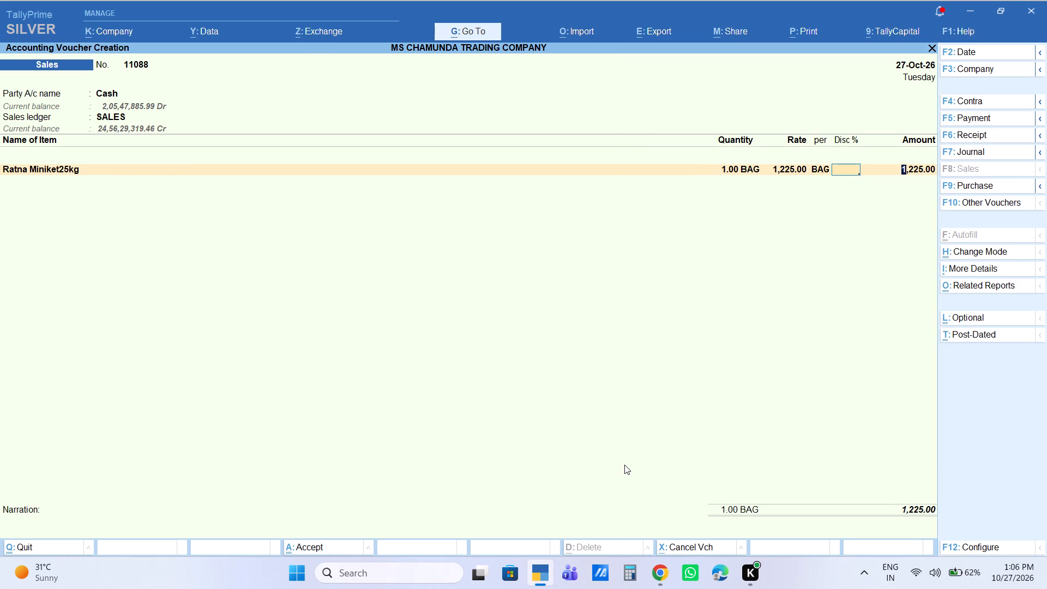
{"action": "type", "text": "1250"}
{"action": "key", "text": "Return"}
Close the item list without extra ledger charges, leave the narration blank and save the sales voucher.
{"action": "key", "text": "Return"}
{"action": "key", "text": "Return"}
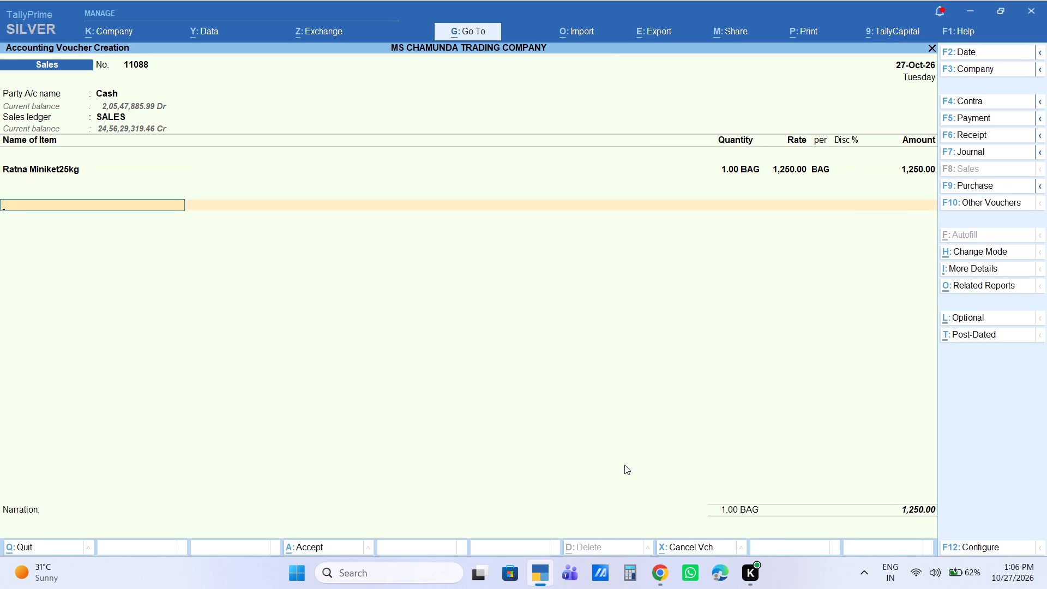
{"action": "key", "text": "Return"}
{"action": "key", "text": "Return"}
{"action": "key", "text": "Return"}
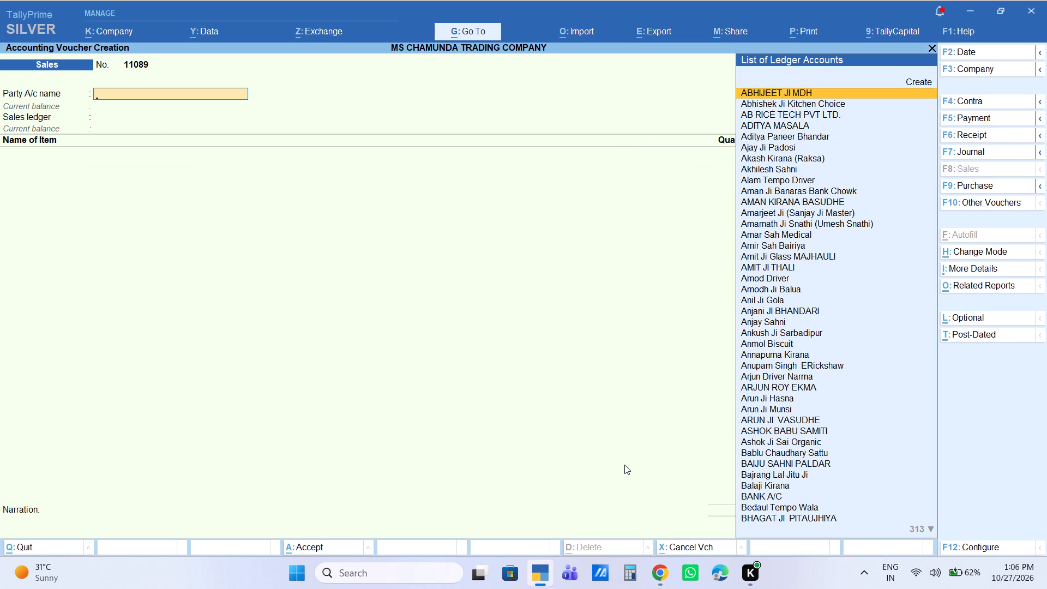
Start another sales voucher with Cash as the party, default party details and the SALES ledger.
{"action": "type", "text": "CAS"}
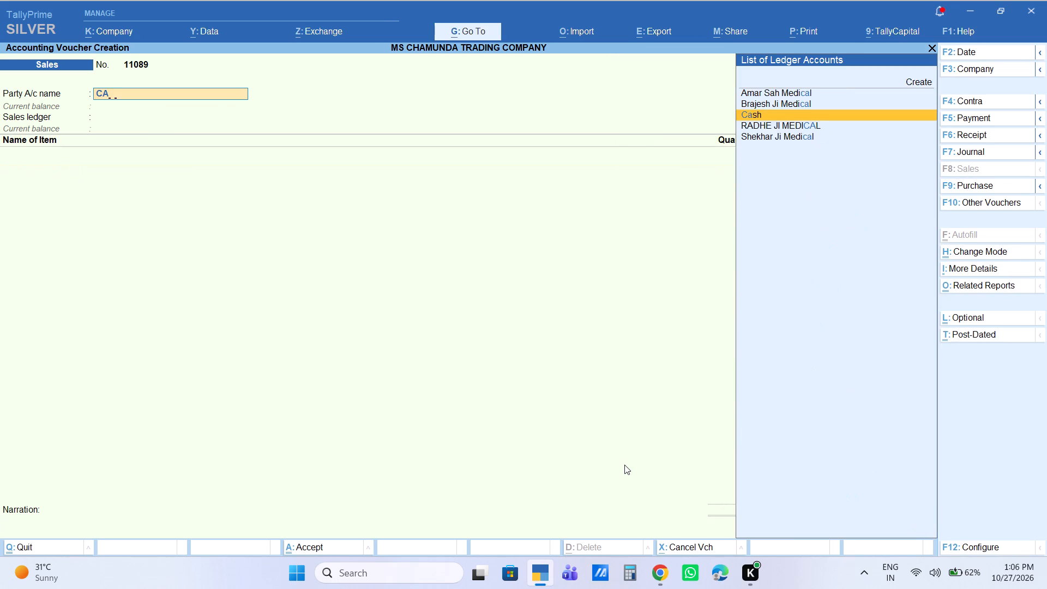
{"action": "key", "text": "Return"}
{"action": "key", "text": "Return"}
{"action": "key", "text": "Return"}
{"action": "key", "text": "Return"}
{"action": "key", "text": "Return"}
{"action": "key", "text": "Return"}
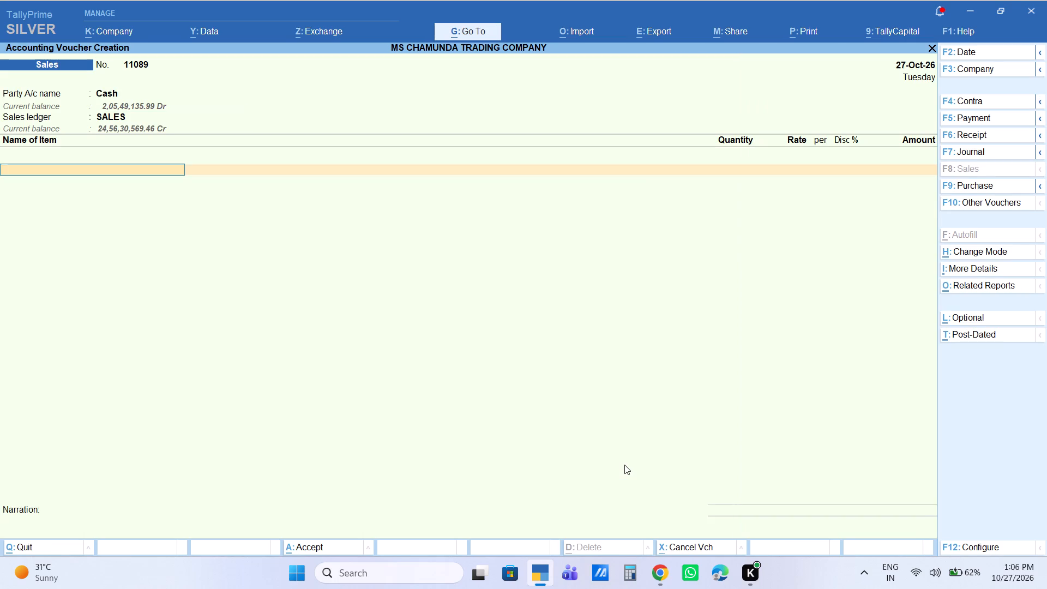
Add the item MAIDA Bag with a quantity of 1 bag and an amount of 1,560.
{"action": "type", "text": "MAIDA"}
{"action": "key", "text": "Down"}
{"action": "key", "text": "Down"}
{"action": "key", "text": "Down"}
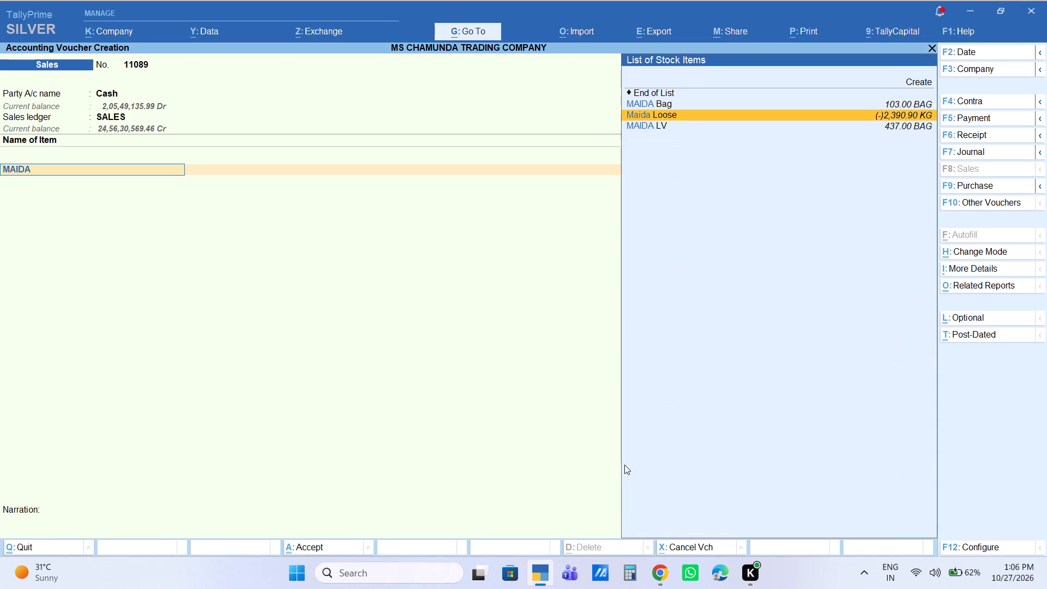
{"action": "key", "text": "Up"}
{"action": "key", "text": "Up"}
{"action": "key", "text": "Return"}
{"action": "key", "text": "1"}
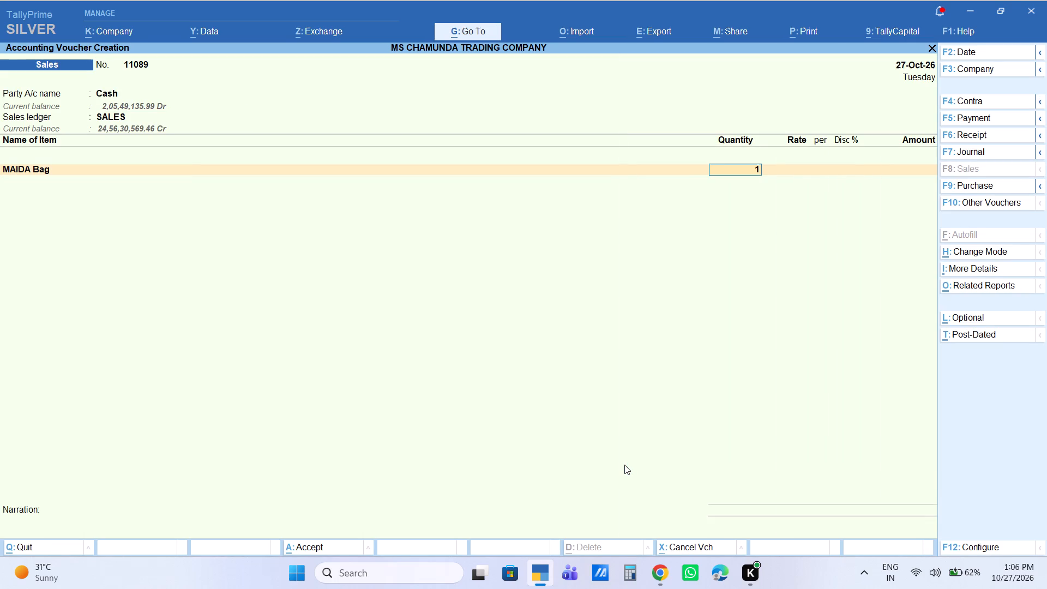
{"action": "key", "text": "Return"}
{"action": "key", "text": "Return"}
{"action": "key", "text": "Return"}
{"action": "key", "text": "Return"}
{"action": "type", "text": "1560"}
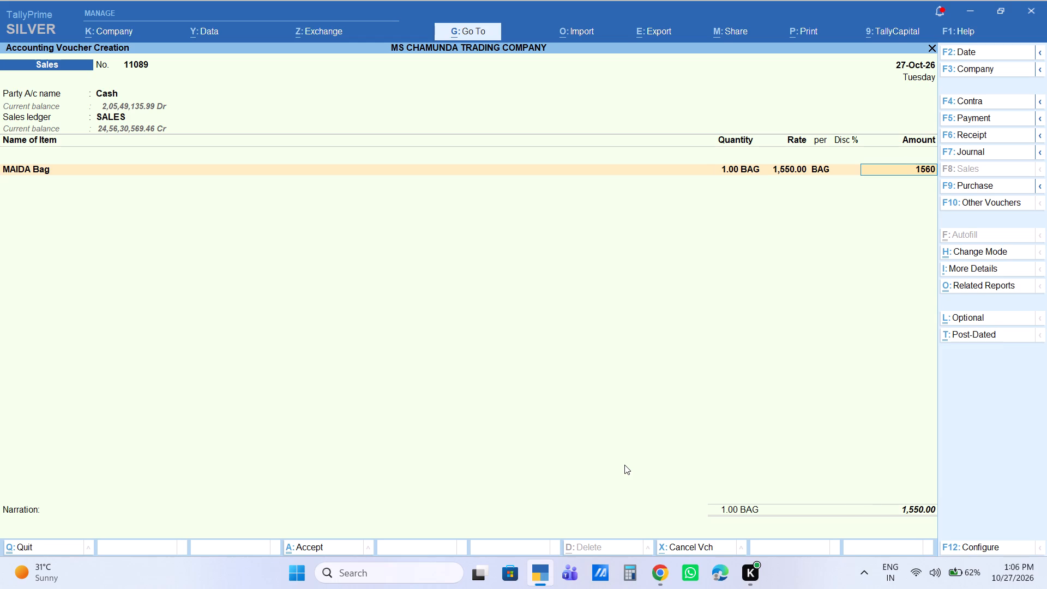
{"action": "key", "text": "Return"}
Close the item list and add a Labour Charge of 5 to the voucher.
{"action": "key", "text": "Return"}
{"action": "type", "text": "LA"}
{"action": "key", "text": "Return"}
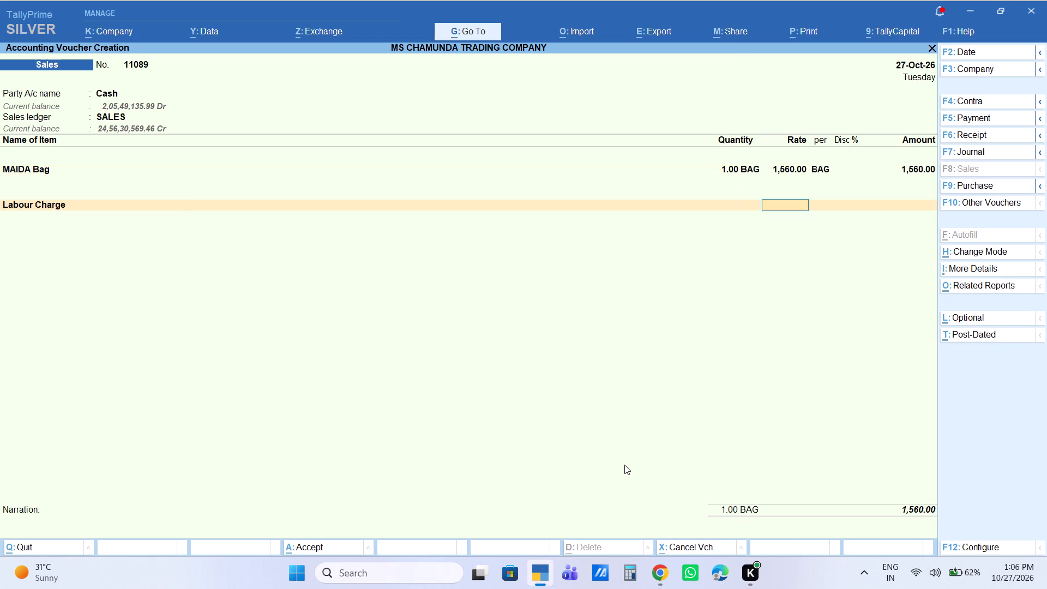
{"action": "key", "text": "Return"}
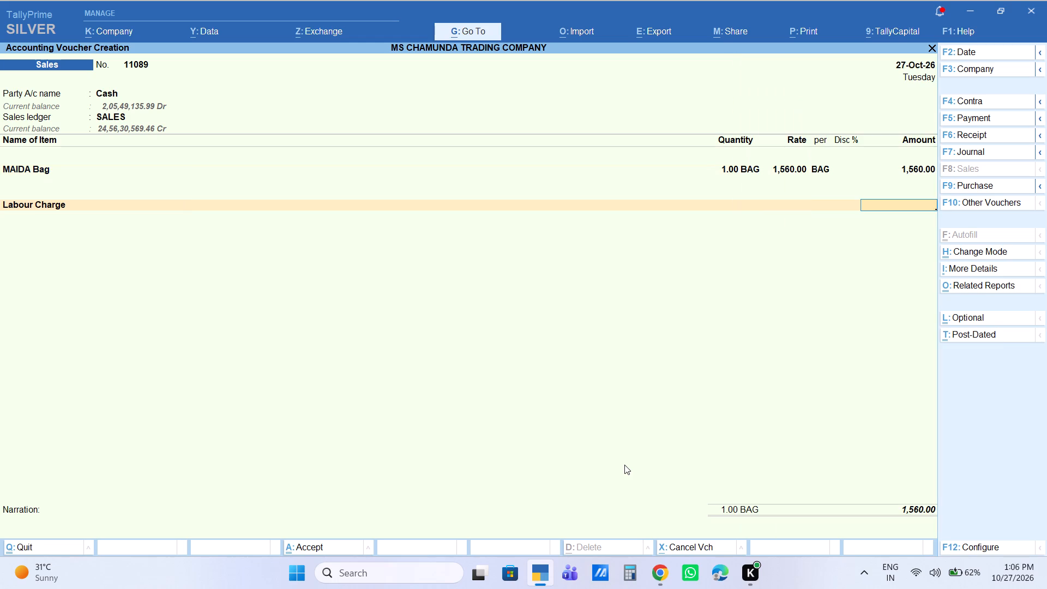
{"action": "key", "text": "5"}
{"action": "key", "text": "Return"}
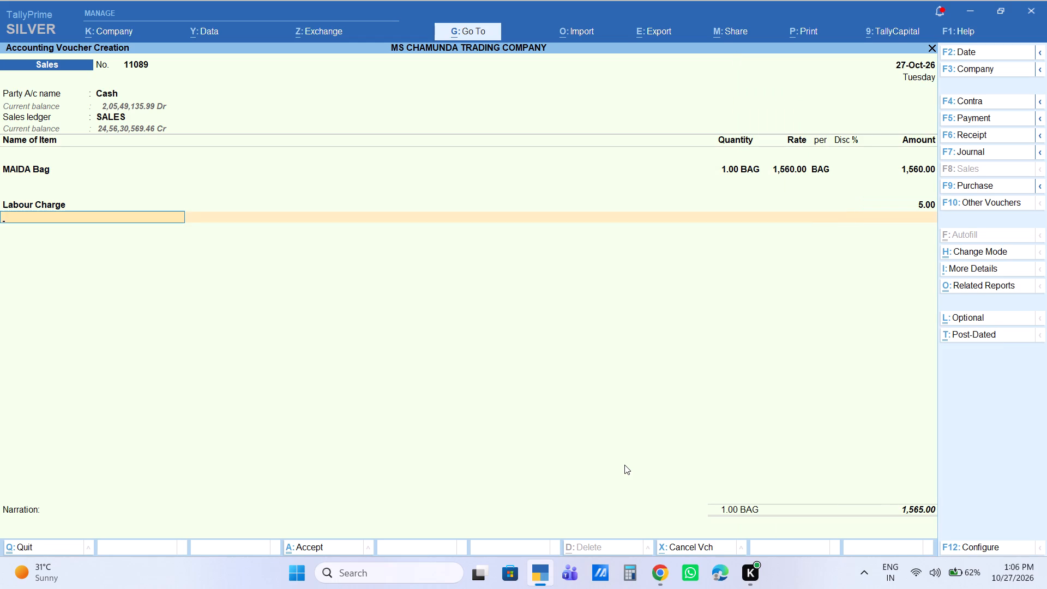
Finish the ledger entries, leave the narration blank and save the sales voucher.
{"action": "key", "text": "Return"}
{"action": "key", "text": "Return"}
{"action": "key", "text": "Return"}
{"action": "key", "text": "Return"}
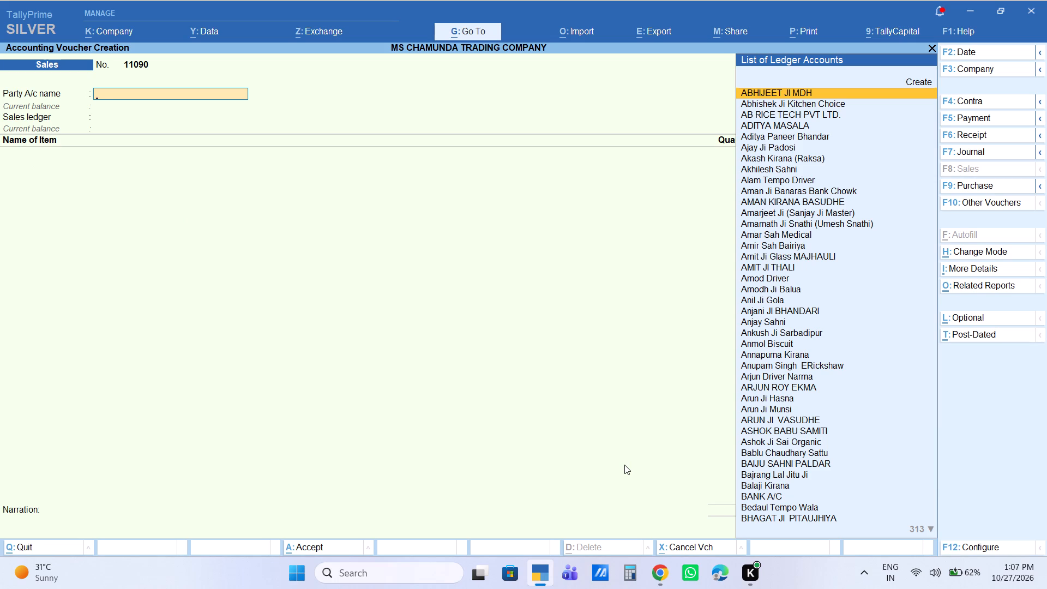
Start the new sales voucher with Cash as the party, default party details and the SALES ledger.
{"action": "type", "text": "CAS"}
{"action": "key", "text": "Return"}
{"action": "key", "text": "Return"}
{"action": "key", "text": "Return"}
{"action": "key", "text": "Return"}
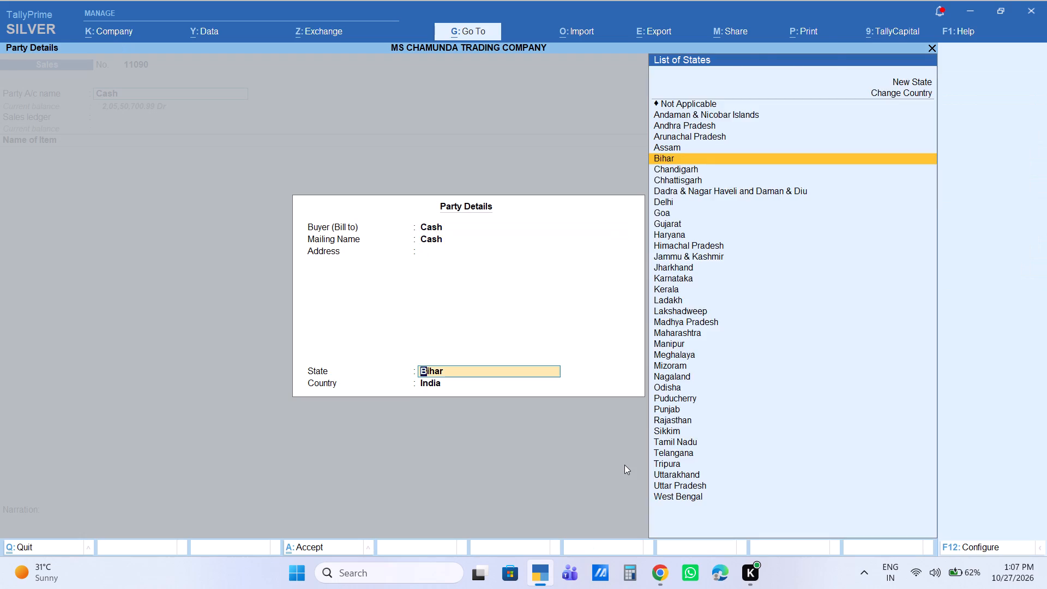
{"action": "key", "text": "Return"}
{"action": "key", "text": "Return"}
Add the item CHINI SF 50kg with a quantity of 1 bag and an amount of 3,000.
{"action": "type", "text": "SF"}
{"action": "key", "text": "Return"}
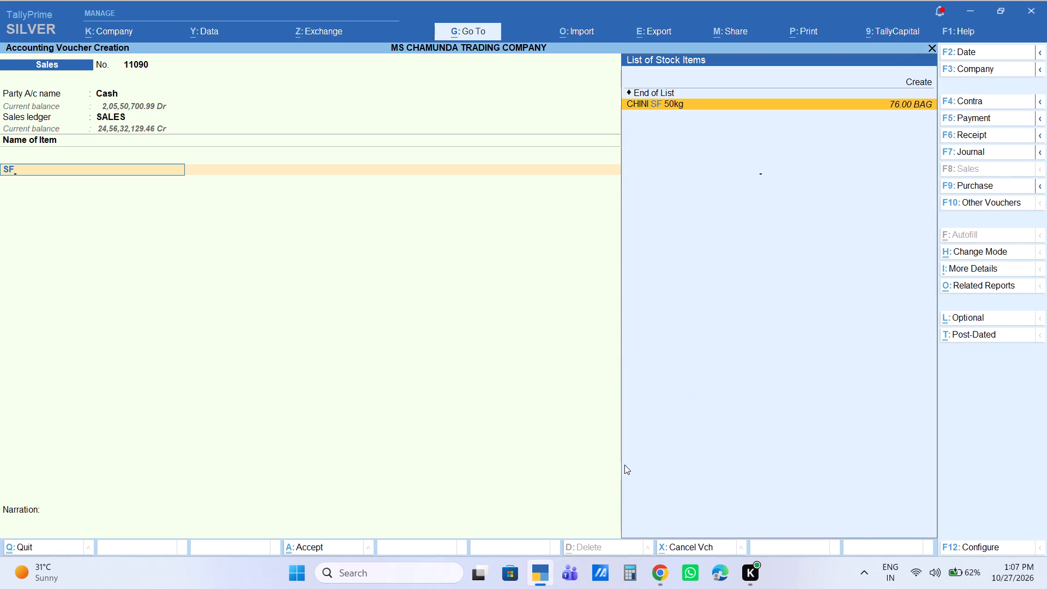
{"action": "key", "text": "1"}
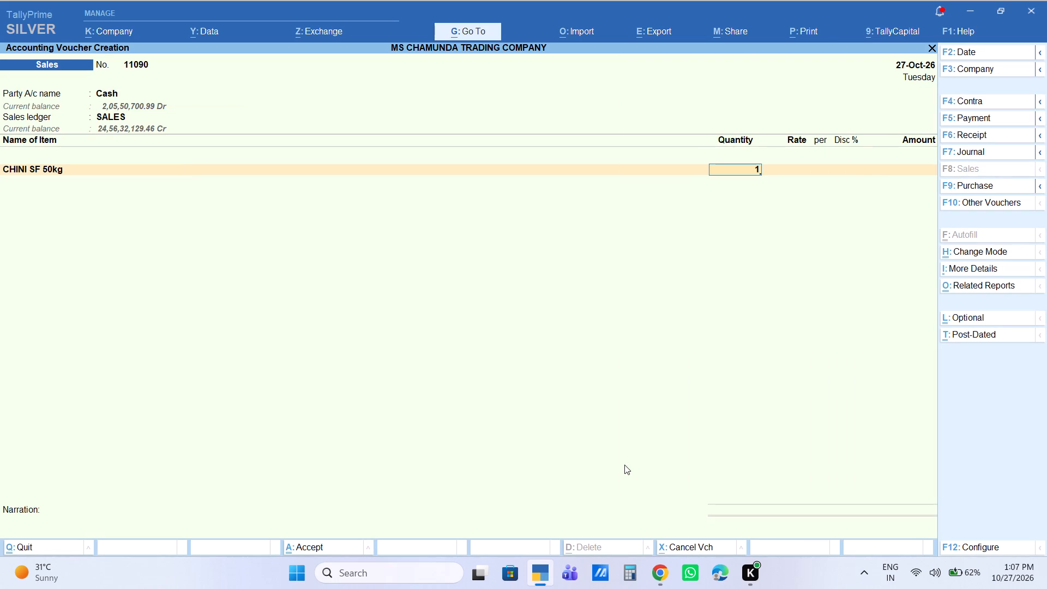
{"action": "key", "text": "Return"}
{"action": "key", "text": "Return"}
{"action": "key", "text": "Return"}
{"action": "key", "text": "Return"}
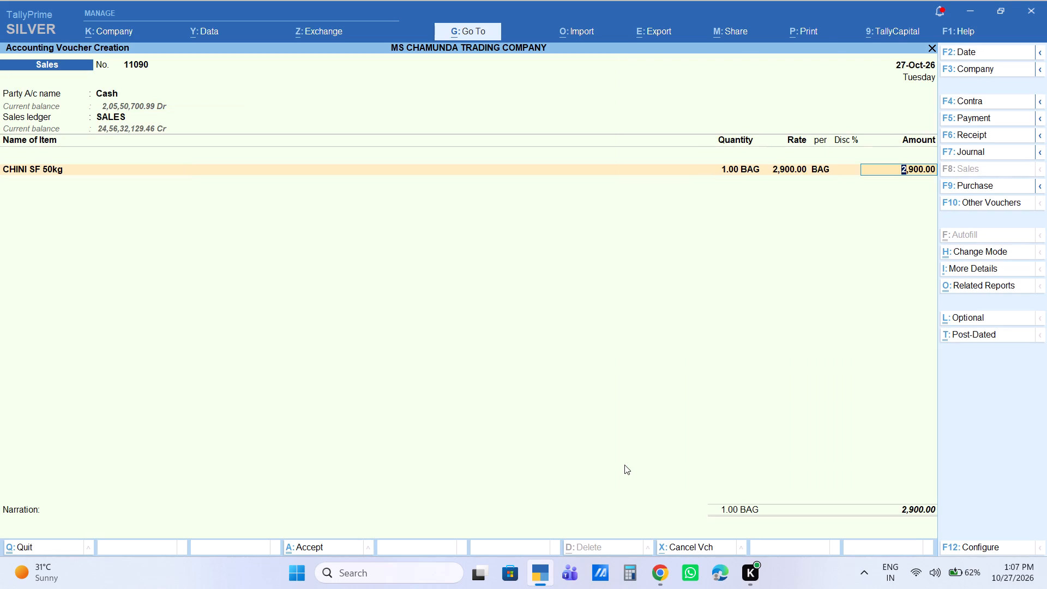
{"action": "type", "text": "3000"}
{"action": "key", "text": "Return"}
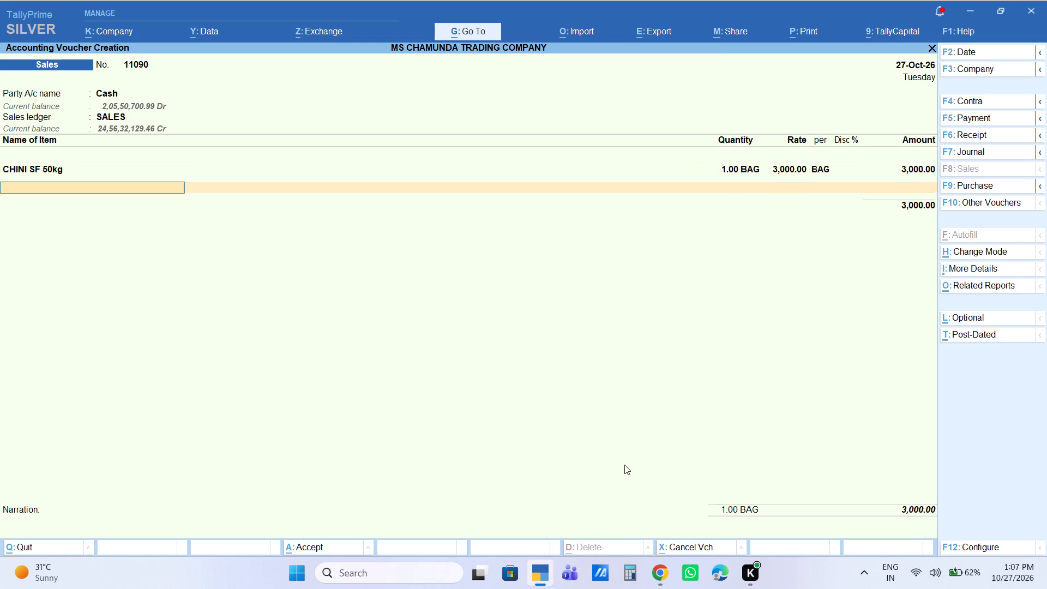
Add the item MASOOR DAL 30kg with a quantity of 1 bag at the default rate of 2,100.
{"action": "type", "text": "MASOO"}
{"action": "key", "text": "Down"}
{"action": "key", "text": "Return"}
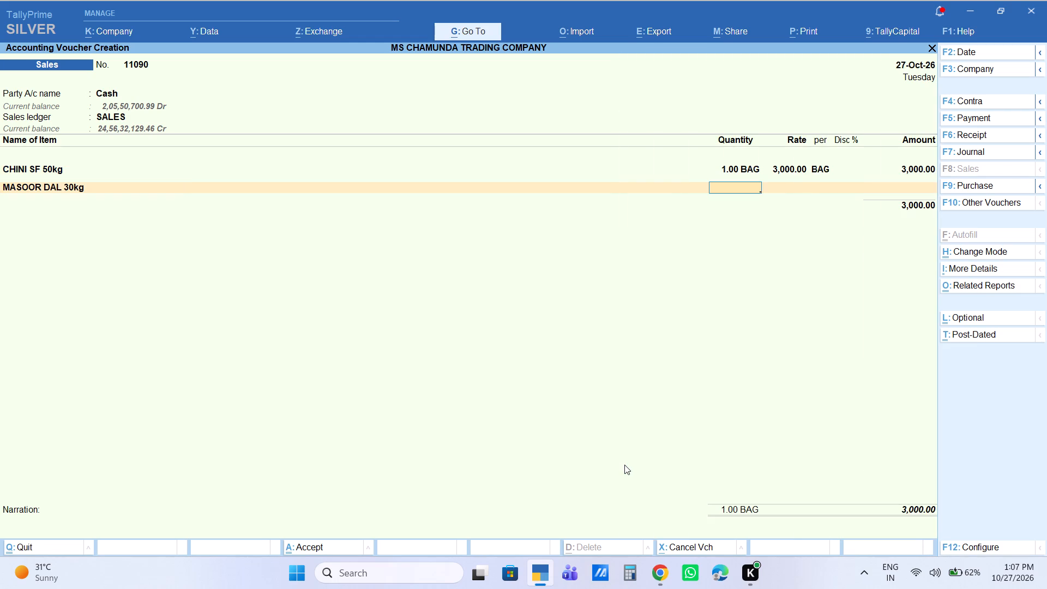
{"action": "key", "text": "1"}
{"action": "key", "text": "Return"}
{"action": "key", "text": "Return"}
{"action": "key", "text": "Return"}
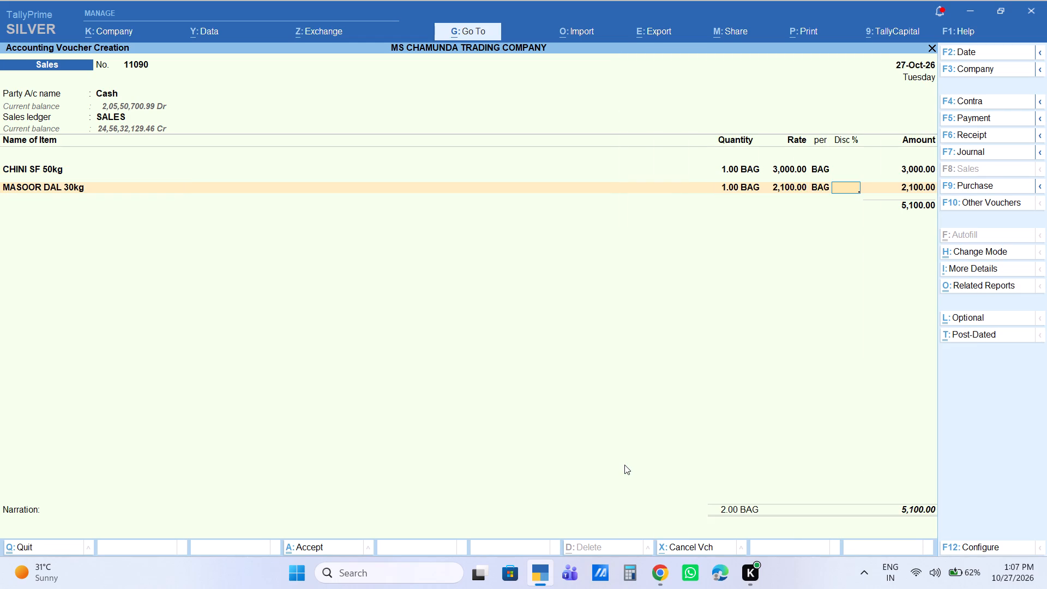
{"action": "key", "text": "Return"}
{"action": "key", "text": "Return"}
Add the item CHURA 23KG with a quantity of 1 bag at the default rate of 850.
{"action": "type", "text": "CHURA23"}
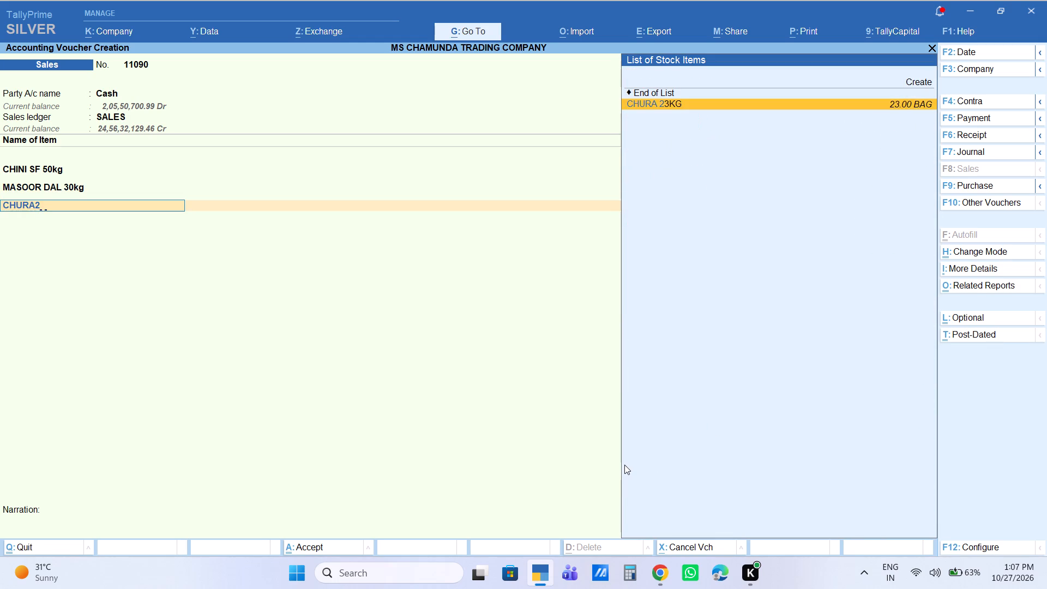
{"action": "key", "text": "Return"}
{"action": "key", "text": "1"}
{"action": "key", "text": "Return"}
{"action": "key", "text": "Return"}
{"action": "key", "text": "Return"}
{"action": "key", "text": "Return"}
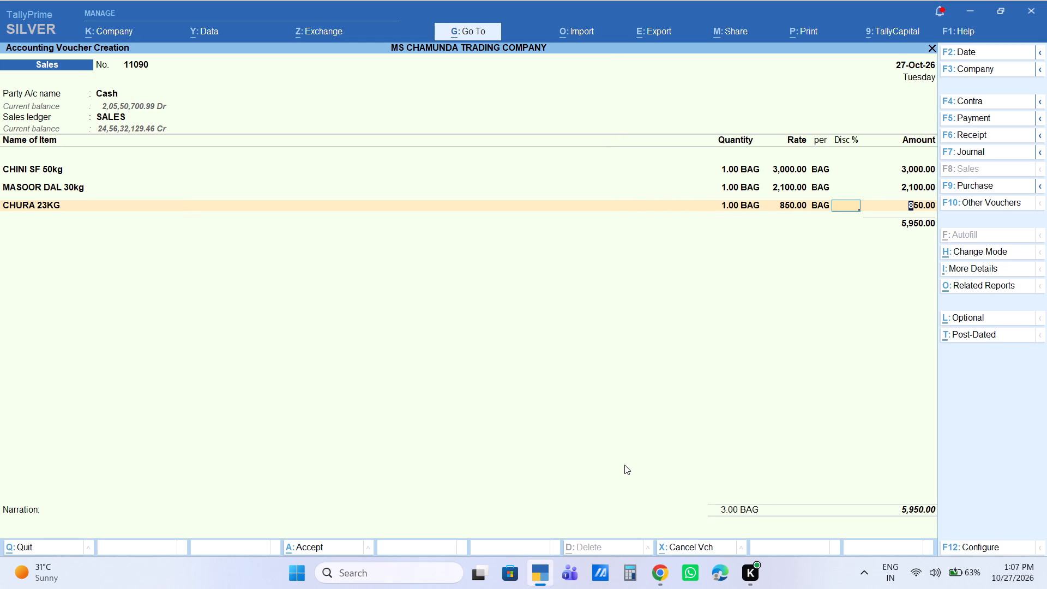
{"action": "key", "text": "Return"}
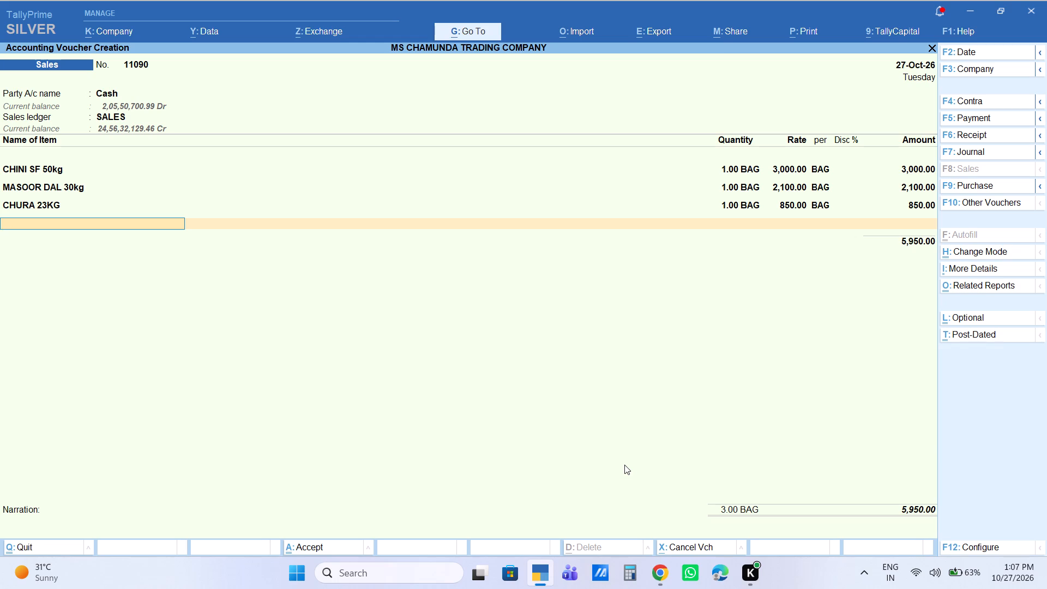
Add the item TATA Namak 1kg Bag with a quantity of 1 bag at the default rate of 1,360.
{"action": "type", "text": "TATA NA"}
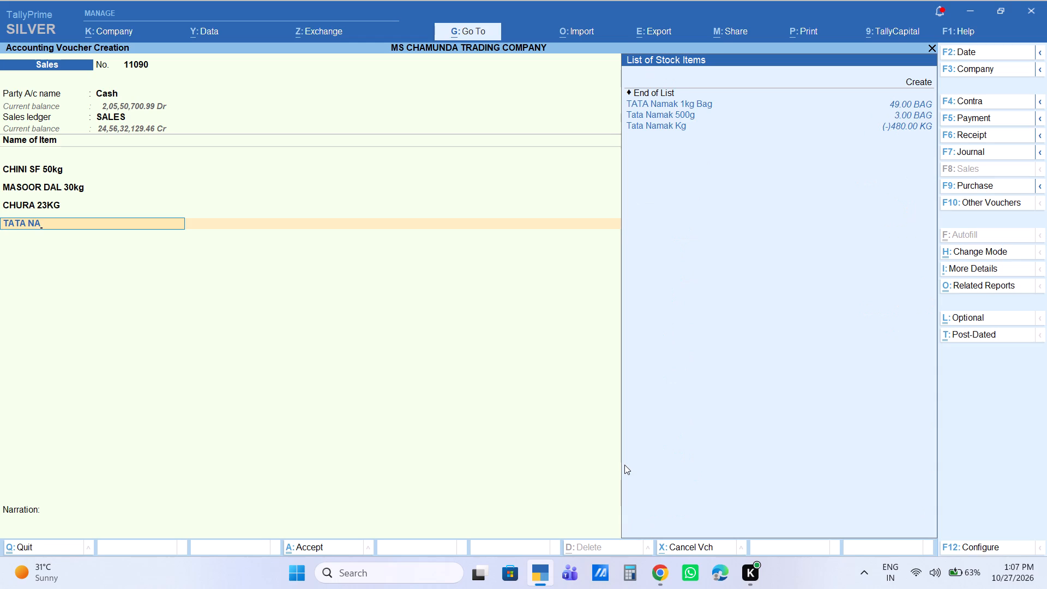
{"action": "key", "text": "Down"}
{"action": "key", "text": "Return"}
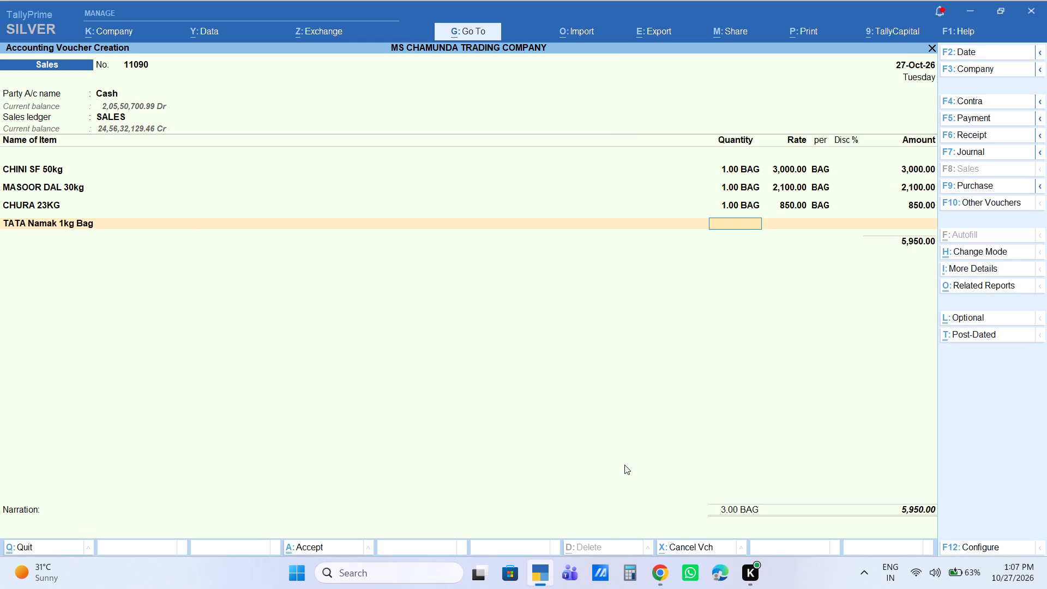
{"action": "key", "text": "1"}
{"action": "key", "text": "Return"}
{"action": "key", "text": "Return"}
{"action": "key", "text": "Return"}
{"action": "key", "text": "Return"}
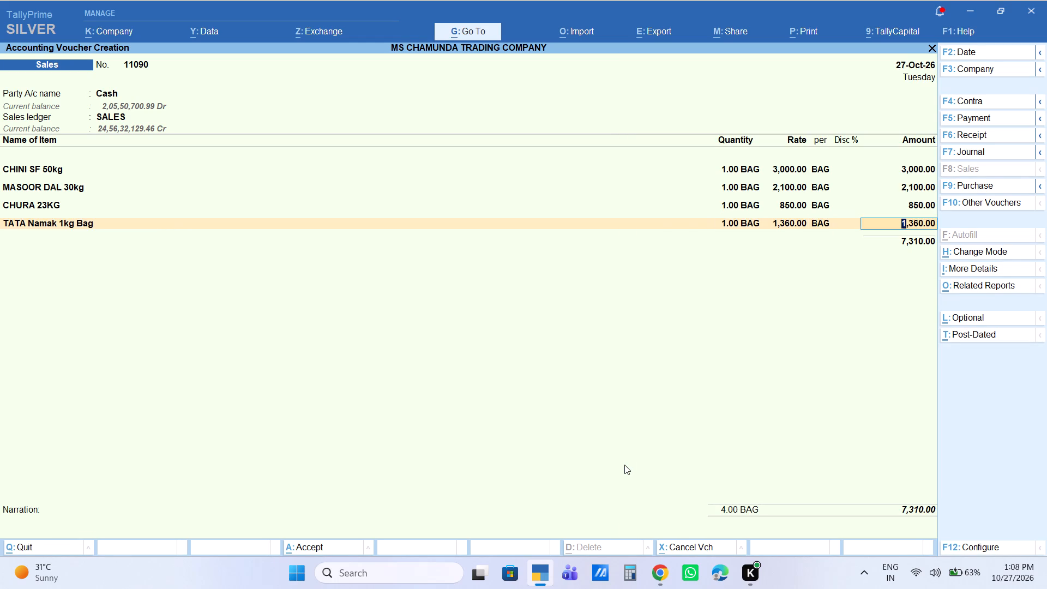
{"action": "key", "text": "Return"}
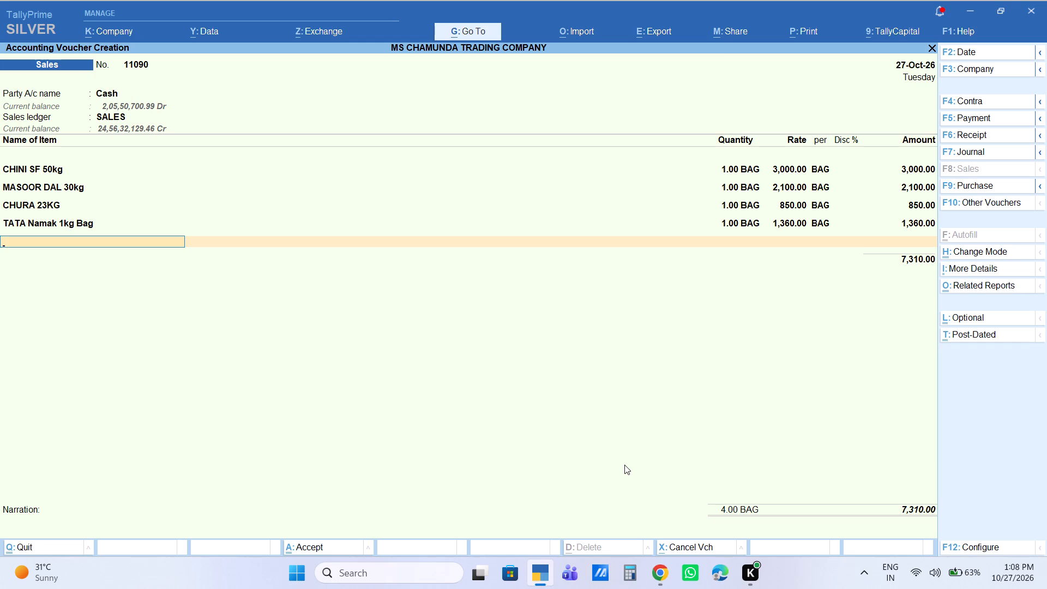
Add the item Fortune Aata 5kg with a quantity of 1 bag at the default rate of 1,260.
{"action": "type", "text": "FORT"}
{"action": "key", "text": "Down"}
{"action": "key", "text": "Down"}
{"action": "key", "text": "Down"}
{"action": "key", "text": "Down"}
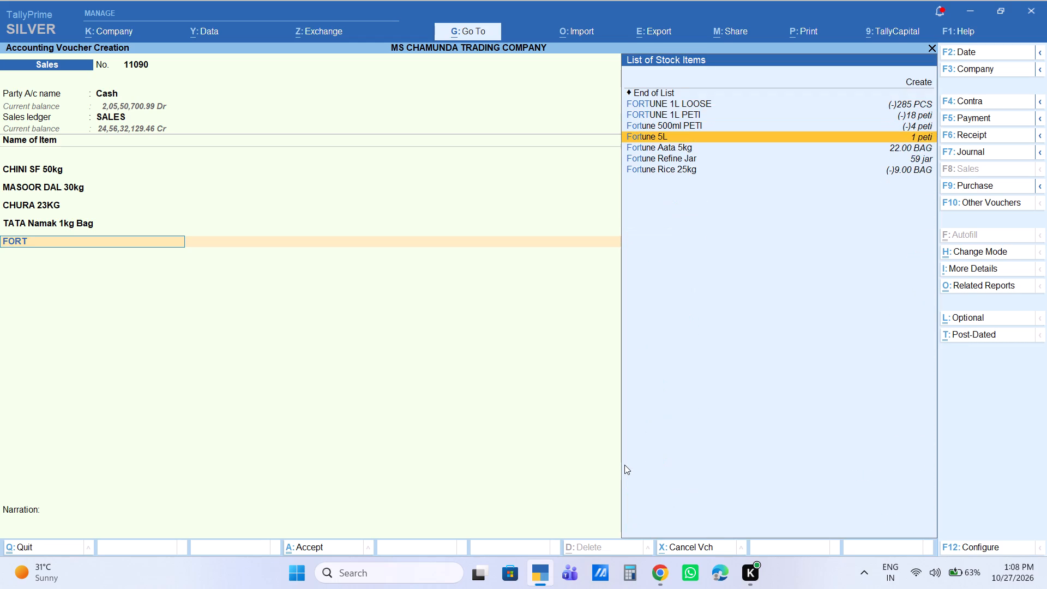
{"action": "key", "text": "Down"}
{"action": "key", "text": "Return"}
{"action": "key", "text": "1"}
{"action": "key", "text": "Return"}
{"action": "key", "text": "Return"}
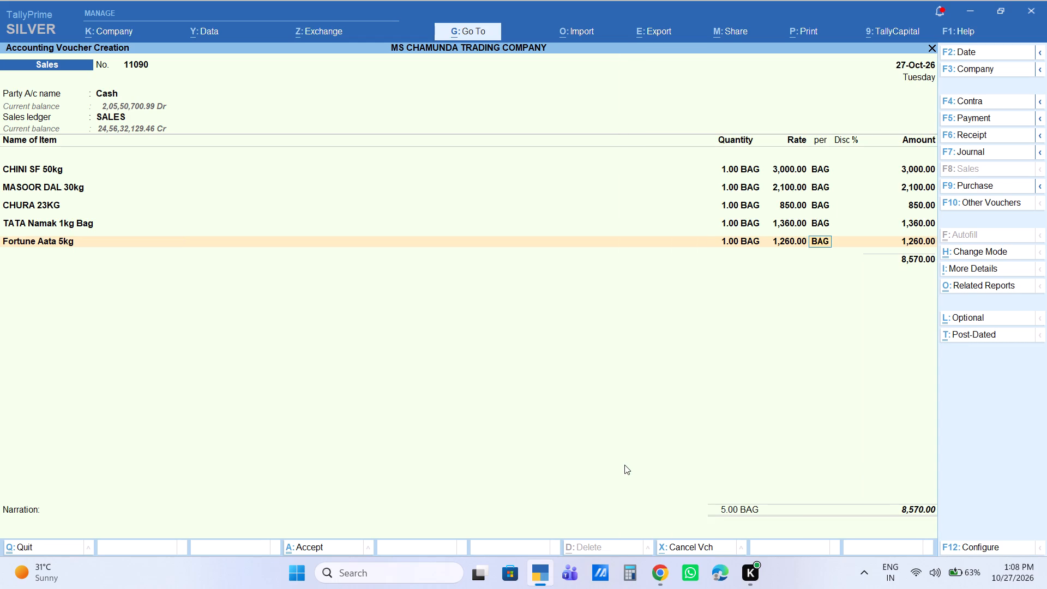
{"action": "key", "text": "Return"}
{"action": "key", "text": "Return"}
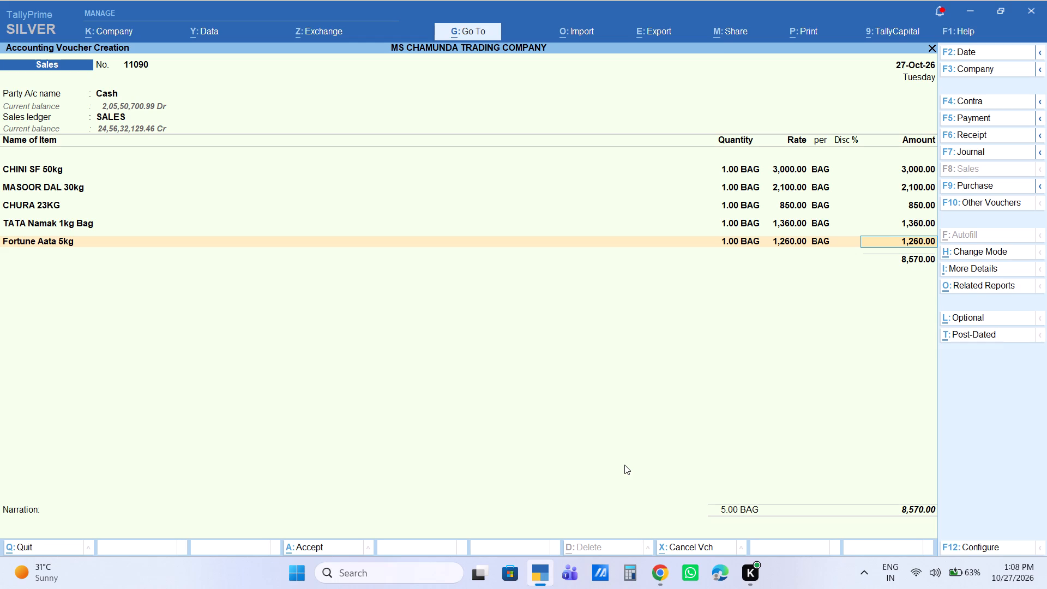
{"action": "key", "text": "Return"}
Close the item list and add a Labour Charge of 15 to the voucher.
{"action": "key", "text": "Return"}
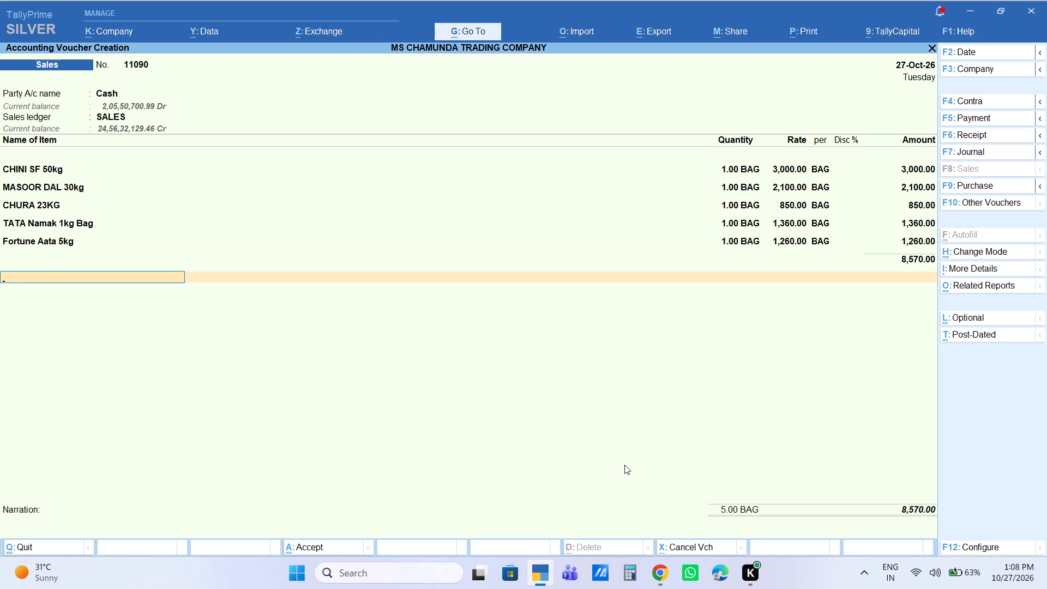
{"action": "type", "text": "LA"}
{"action": "key", "text": "Return"}
{"action": "key", "text": "Return"}
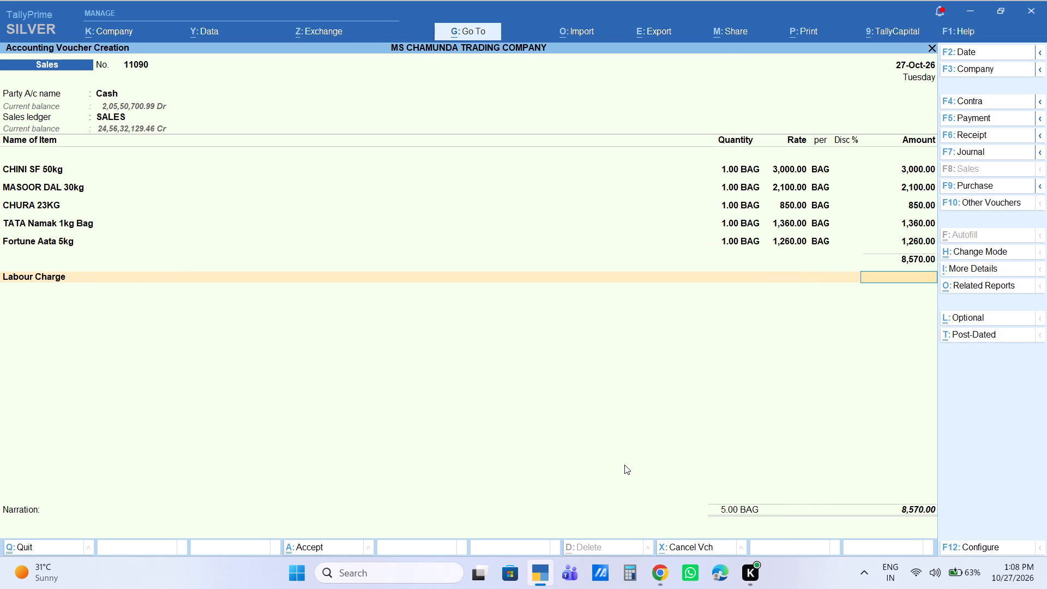
{"action": "type", "text": "15"}
{"action": "key", "text": "Return"}
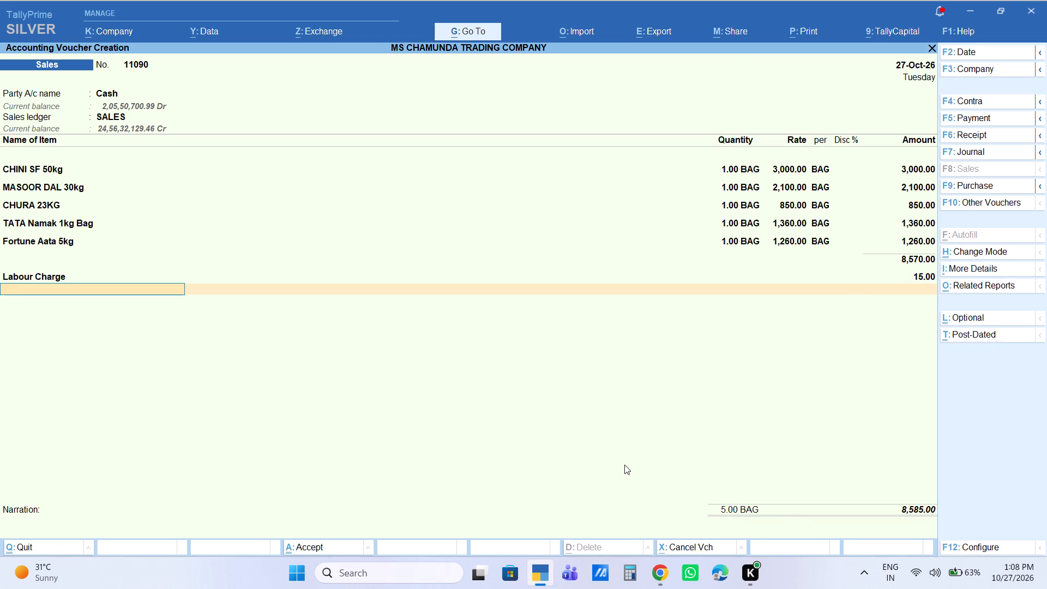
Return to the item list and add Safed Matar KG below Fortune Aata 5kg, with 5 kg at the default rate of 58.
{"action": "key", "text": "BackSpace"}
{"action": "key", "text": "BackSpace"}
{"action": "key", "text": "BackSpace"}
{"action": "key", "text": "BackSpace"}
{"action": "key", "text": "Return"}
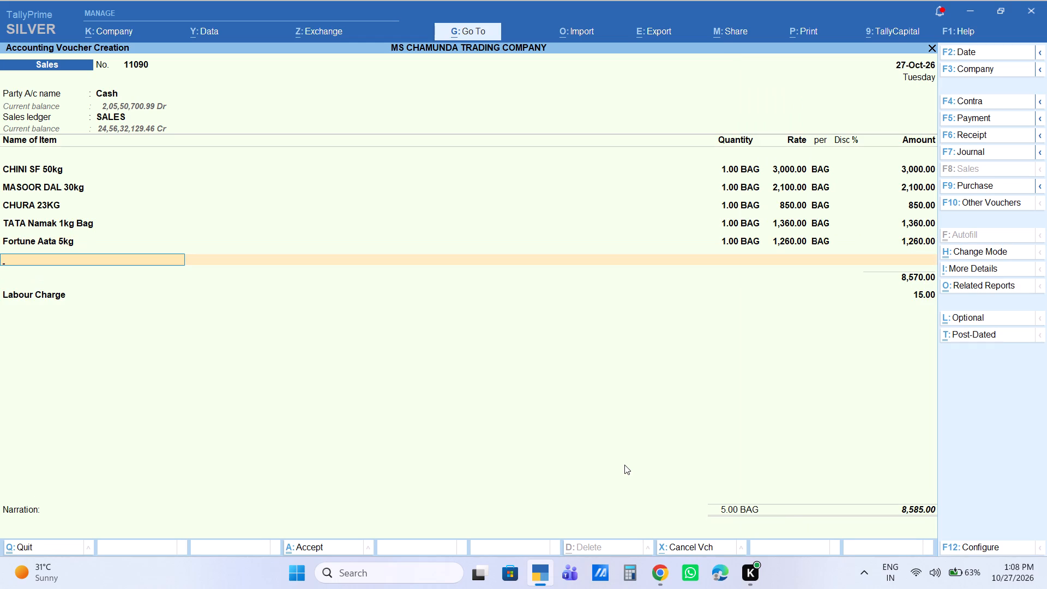
{"action": "type", "text": "MATAR"}
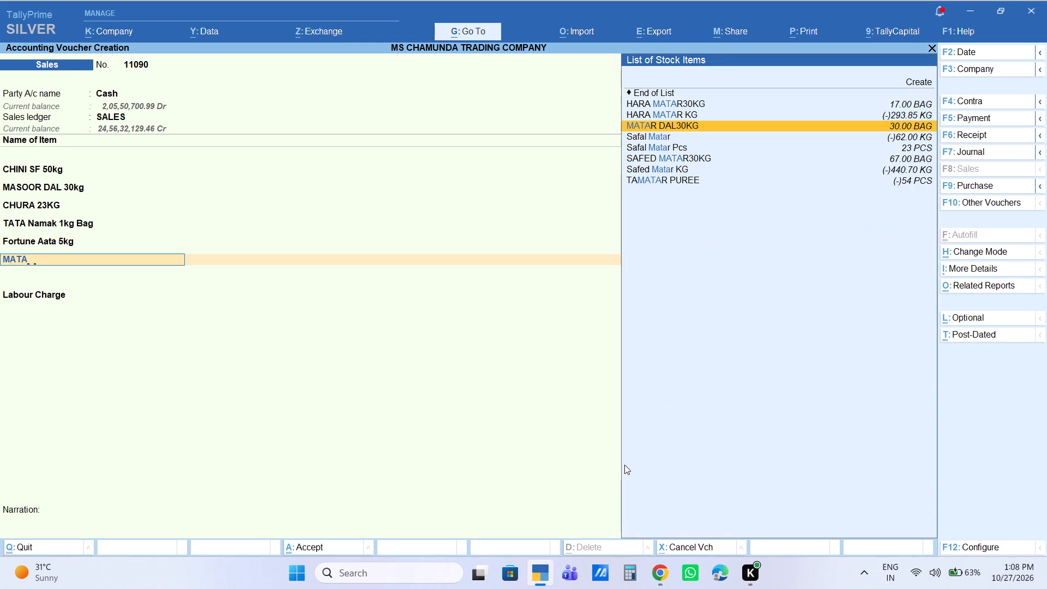
{"action": "key", "text": "Down"}
{"action": "key", "text": "Down"}
{"action": "key", "text": "Down"}
{"action": "key", "text": "Down"}
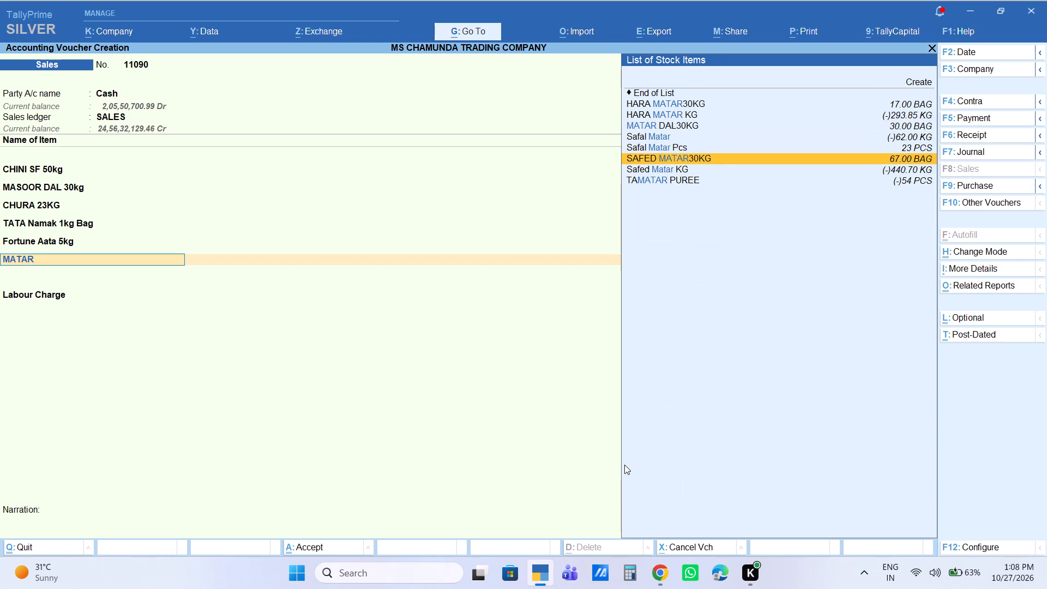
{"action": "key", "text": "Return"}
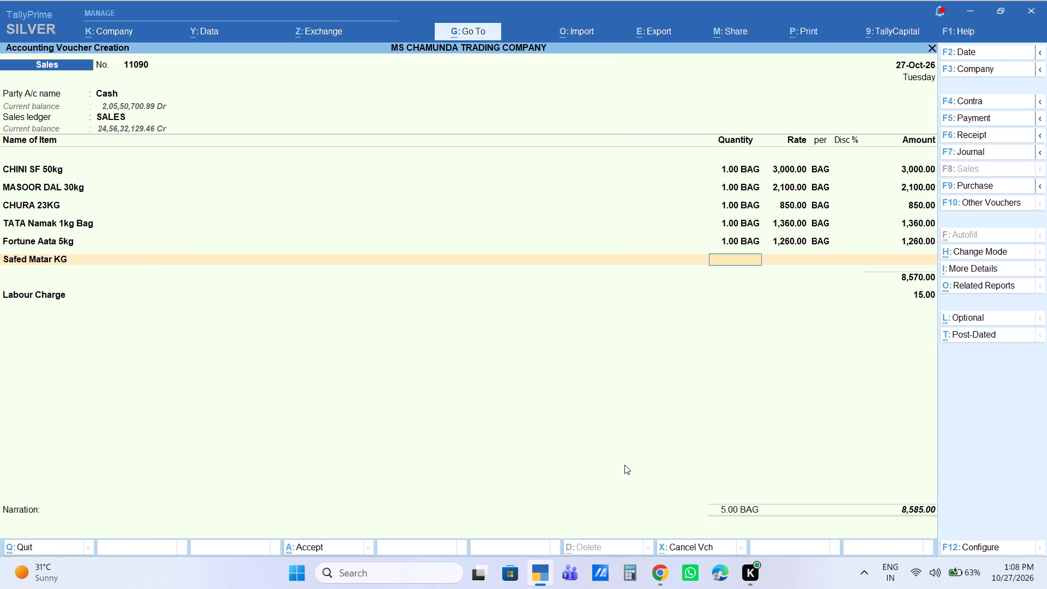
{"action": "key", "text": "5"}
{"action": "key", "text": "Return"}
{"action": "key", "text": "Return"}
{"action": "key", "text": "Return"}
{"action": "key", "text": "Return"}
{"action": "key", "text": "Return"}
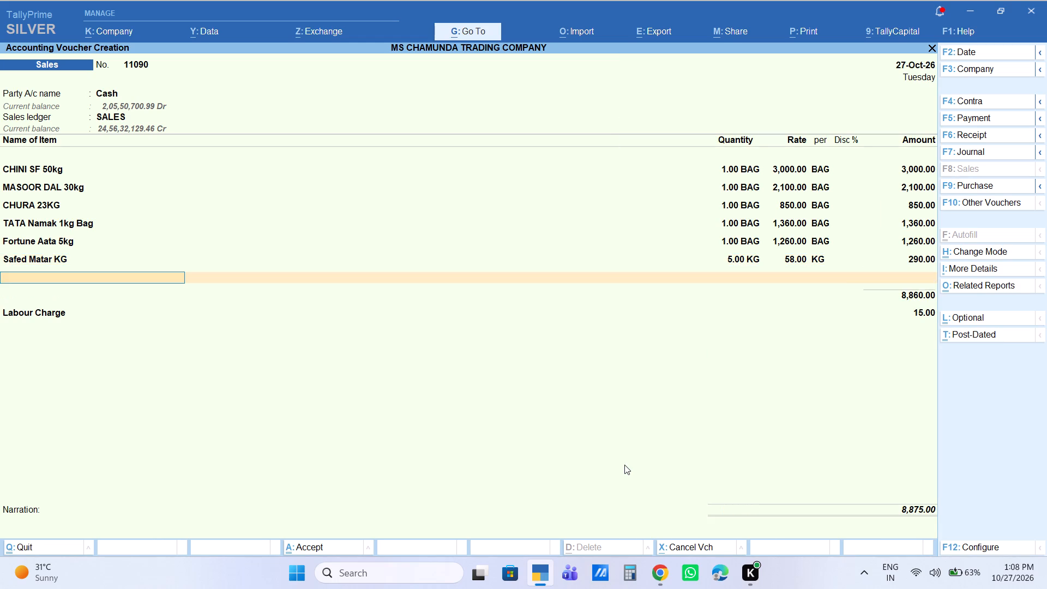
Add the item Badam Bhakar Kg with a quantity of 3 kg at the default rate of 140.
{"action": "type", "text": "BADA"}
{"action": "key", "text": "Down"}
{"action": "key", "text": "Return"}
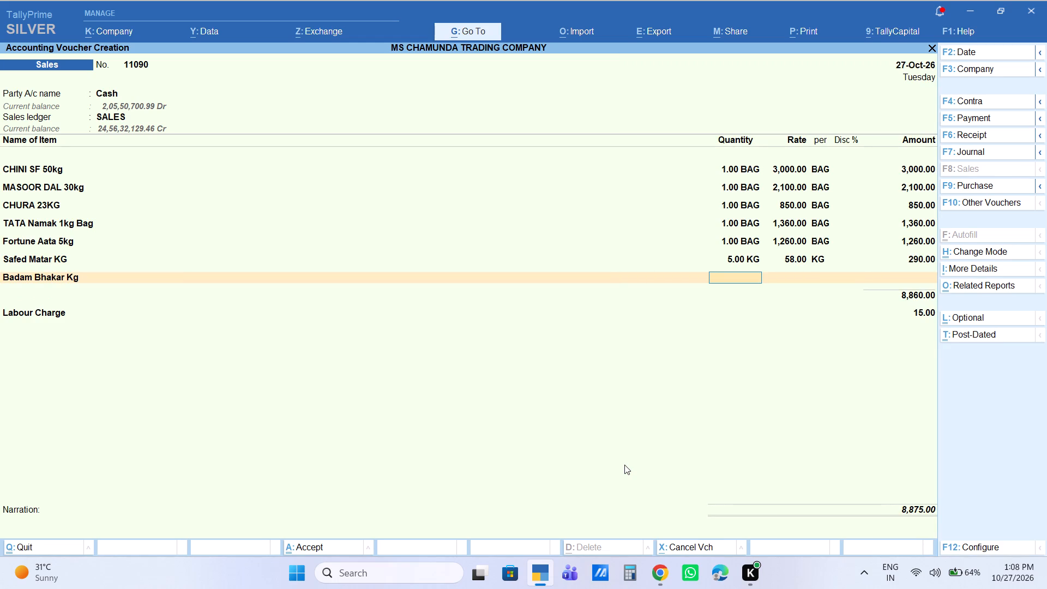
{"action": "key", "text": "3"}
{"action": "key", "text": "Return"}
{"action": "key", "text": "Return"}
{"action": "key", "text": "Return"}
{"action": "key", "text": "Return"}
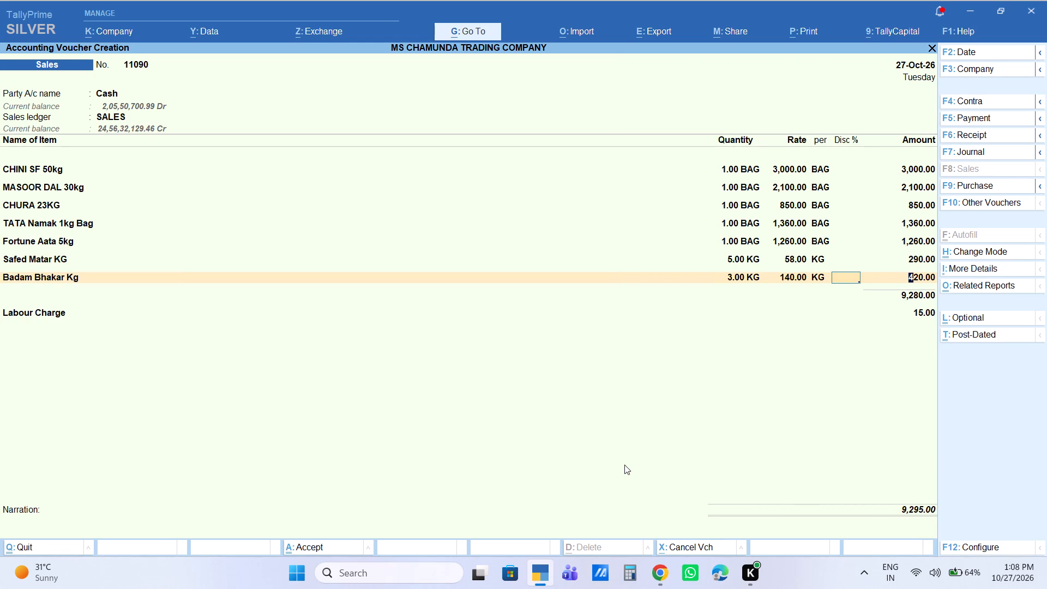
{"action": "key", "text": "Return"}
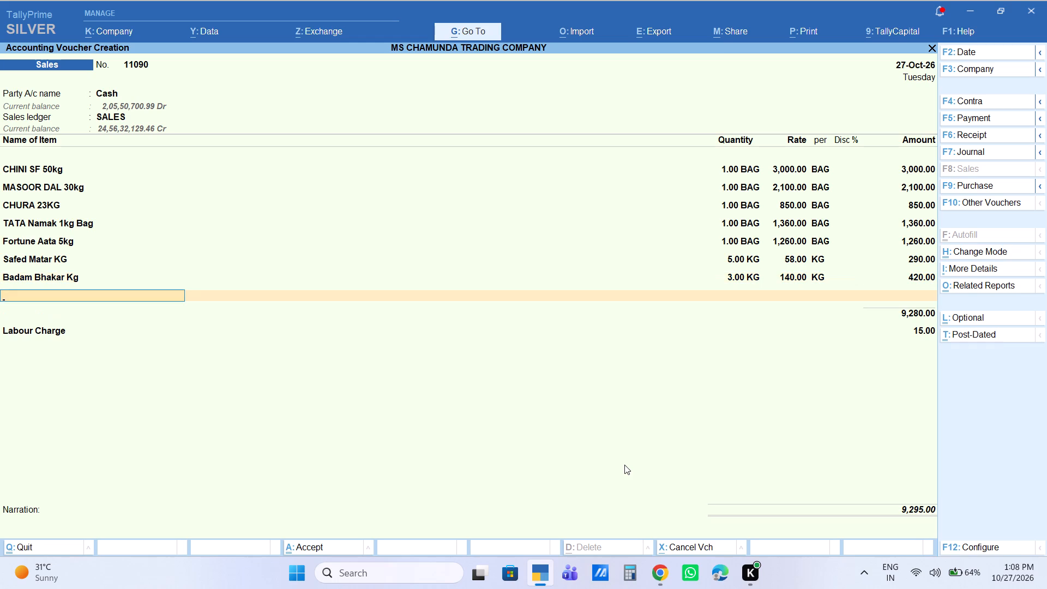
Add the loose Bhindi item sold by the kilogram, with a quantity of 3 kg at the default rate of 50.
{"action": "type", "text": "BHIND"}
{"action": "key", "text": "Down"}
{"action": "key", "text": "Down"}
{"action": "key", "text": "Down"}
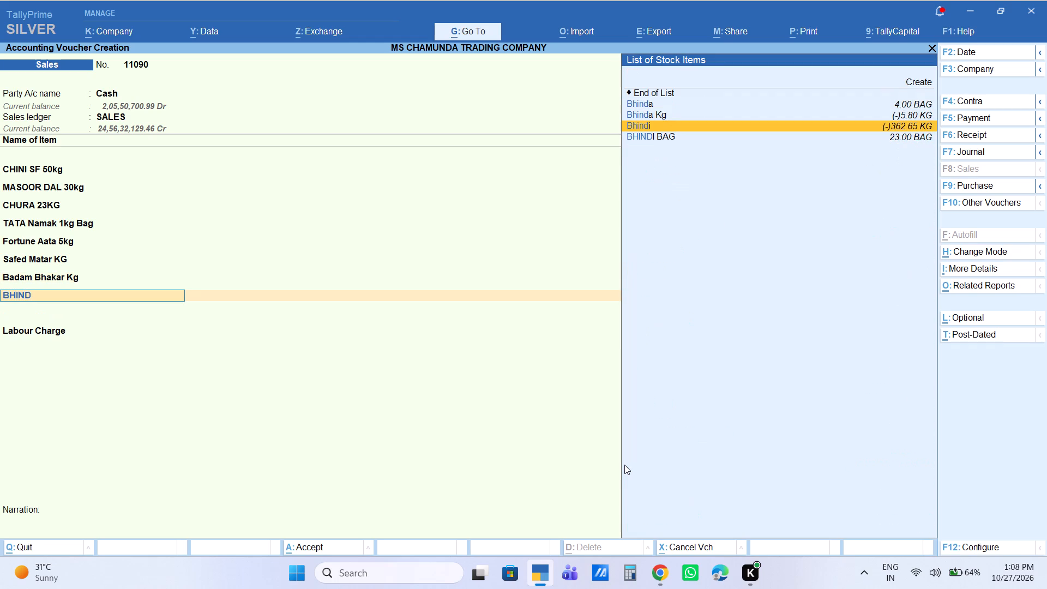
{"action": "key", "text": "Return"}
{"action": "key", "text": "3"}
{"action": "key", "text": "Return"}
{"action": "key", "text": "Return"}
{"action": "key", "text": "Return"}
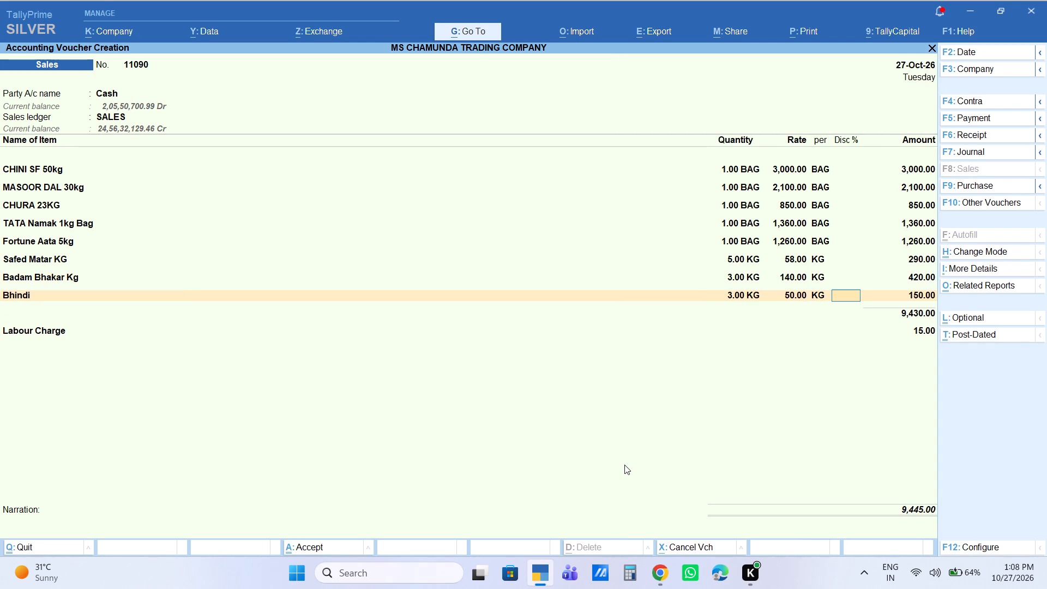
{"action": "key", "text": "Return"}
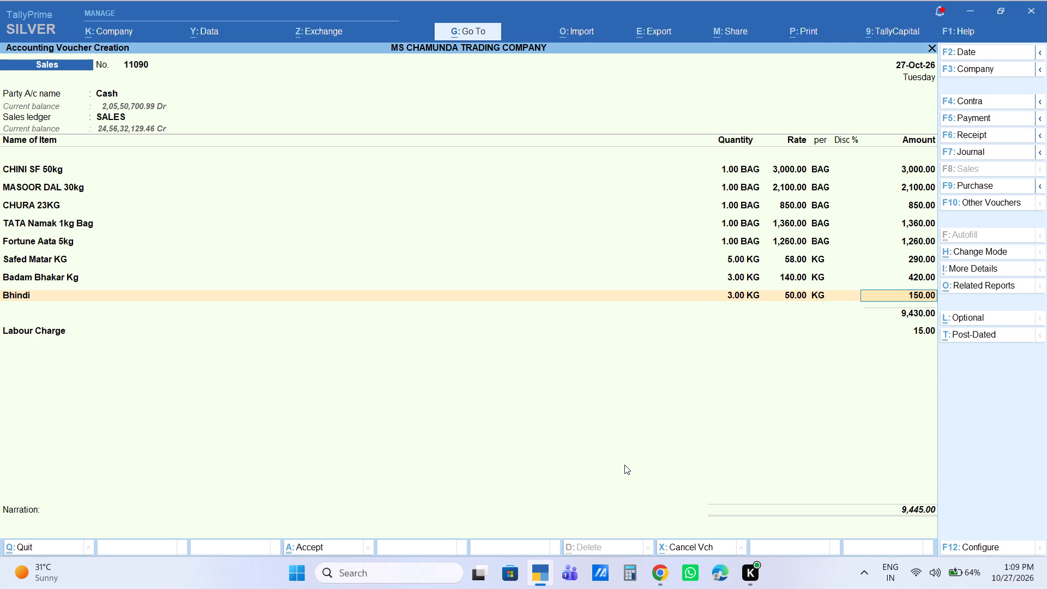
{"action": "key", "text": "Return"}
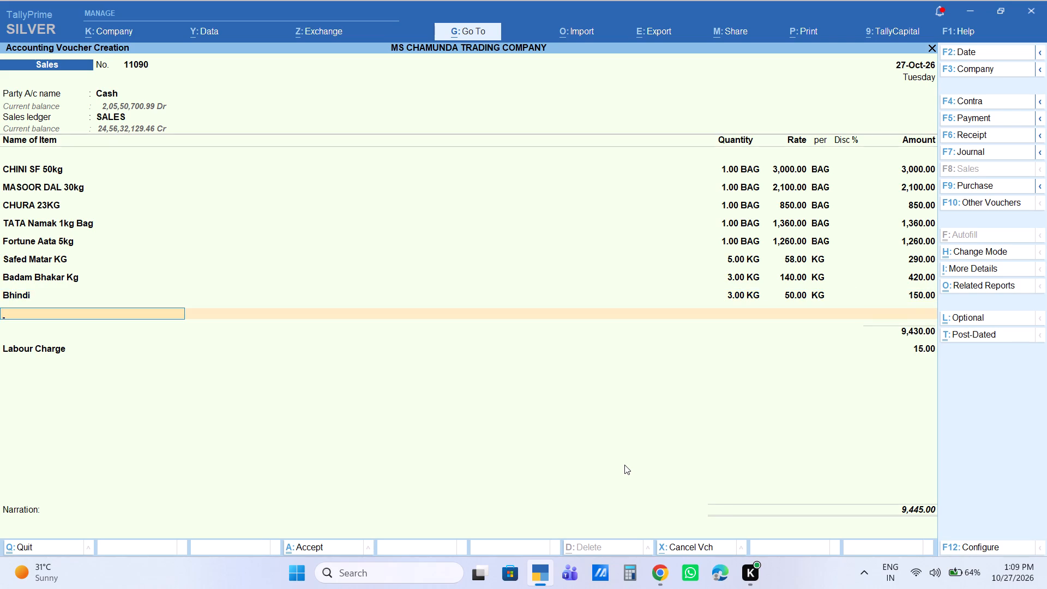
Add the item M Garam Rs5 with a quantity of 1 HNG at the default rate of 230.
{"action": "type", "text": "M GARA"}
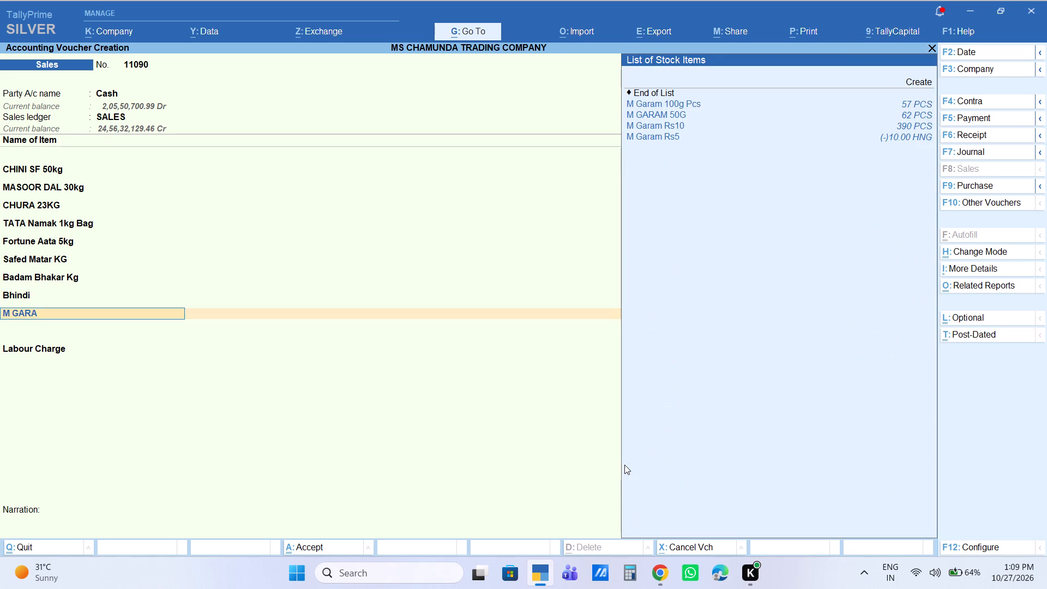
{"action": "key", "text": "Down"}
{"action": "key", "text": "Down"}
{"action": "key", "text": "Up"}
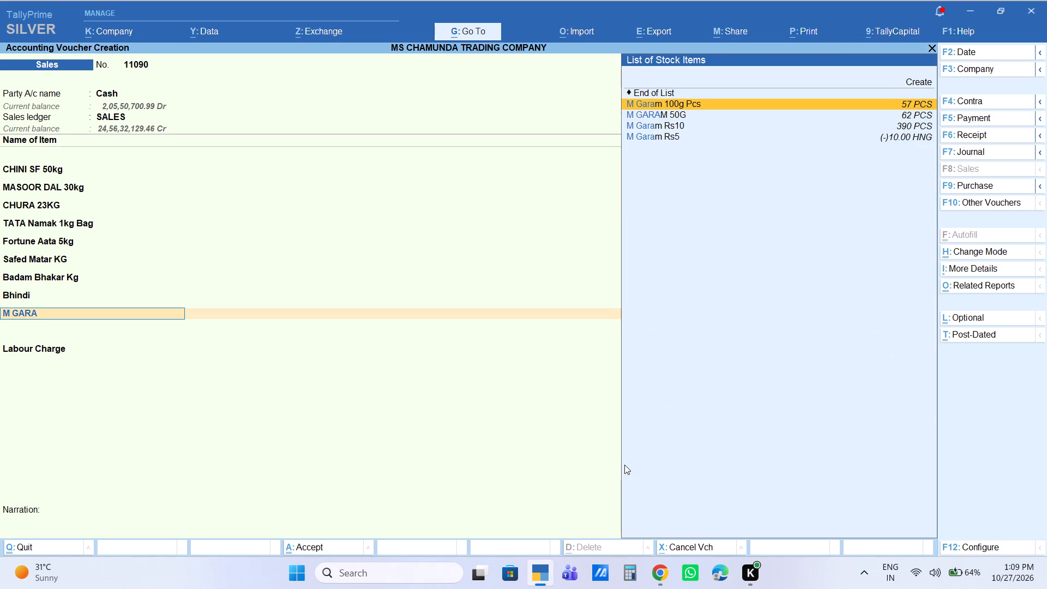
{"action": "key", "text": "Down"}
{"action": "key", "text": "Down"}
{"action": "key", "text": "Down"}
{"action": "key", "text": "Return"}
{"action": "key", "text": "1"}
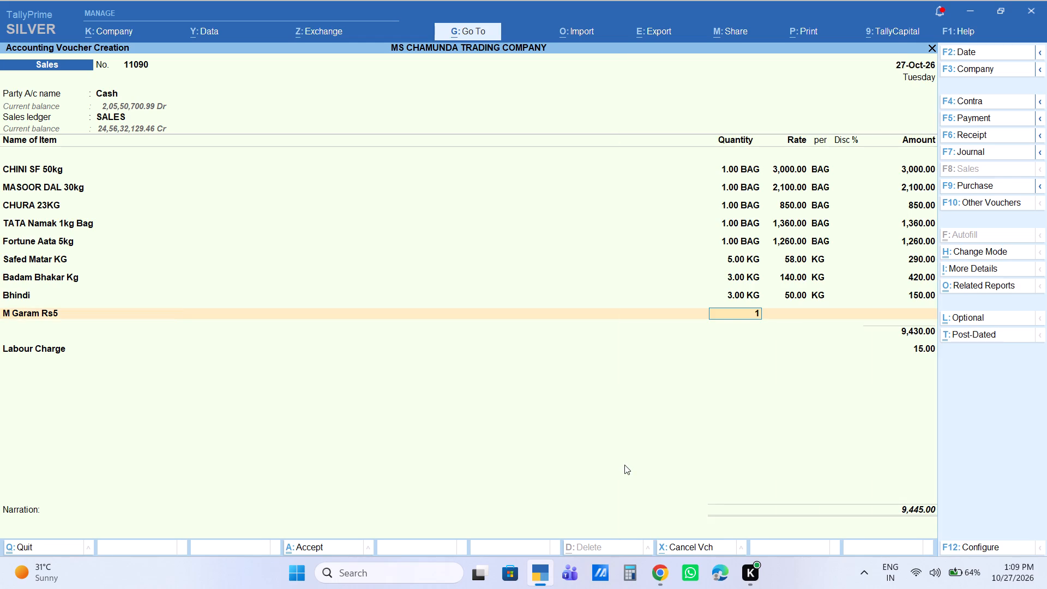
{"action": "key", "text": "Return"}
{"action": "key", "text": "Return"}
{"action": "key", "text": "Return"}
{"action": "key", "text": "Return"}
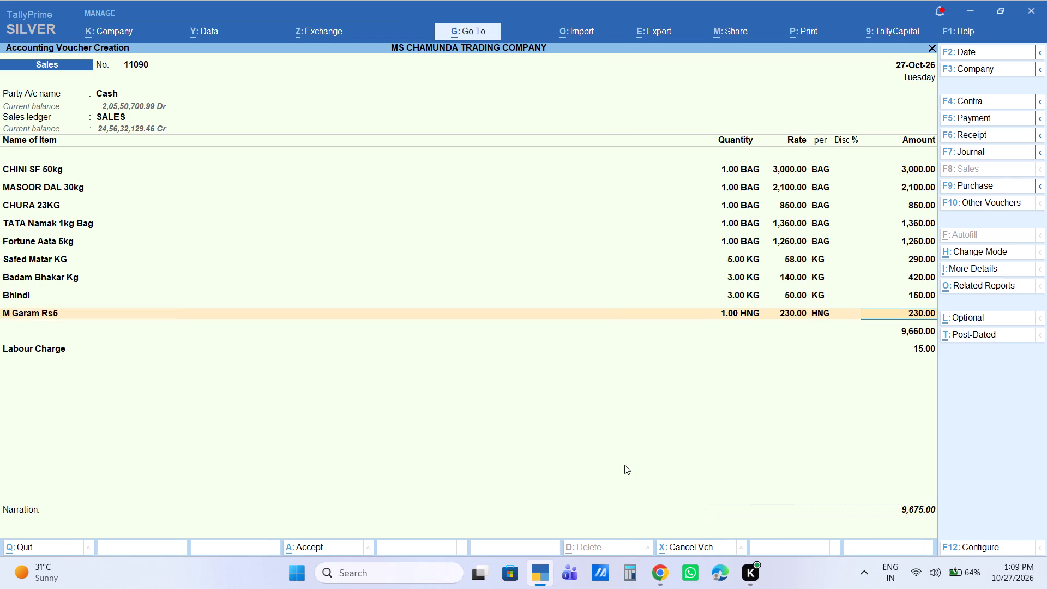
{"action": "key", "text": "Return"}
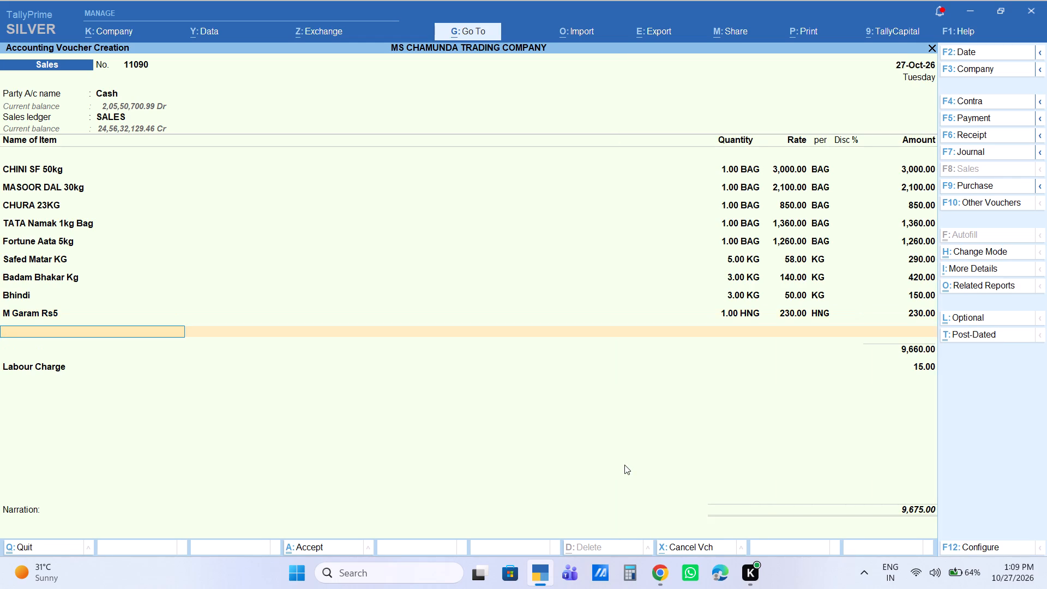
Add the item Kismis 250g with a quantity of 1 kg at the default rate of 400.
{"action": "type", "text": "KISMIS"}
{"action": "key", "text": "Down"}
{"action": "key", "text": "Down"}
{"action": "key", "text": "Down"}
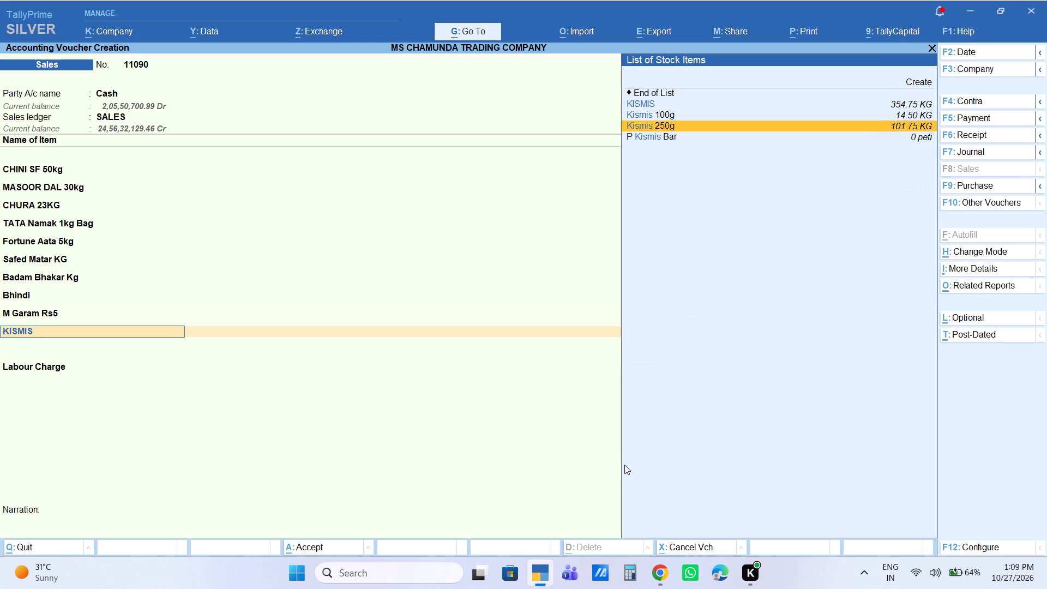
{"action": "key", "text": "Return"}
{"action": "key", "text": "1"}
{"action": "key", "text": "Return"}
{"action": "key", "text": "Return"}
{"action": "key", "text": "Return"}
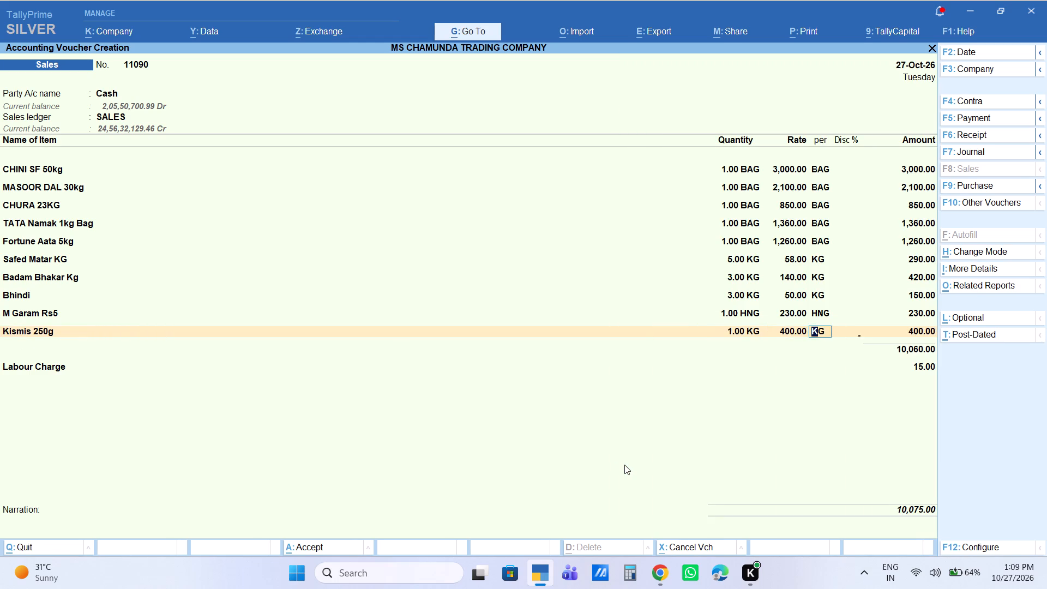
{"action": "key", "text": "Return"}
{"action": "key", "text": "Return"}
Add the item Kaju 100g with a quantity of 1 kg at the default rate of 850.
{"action": "type", "text": "KAJU"}
{"action": "key", "text": "Down"}
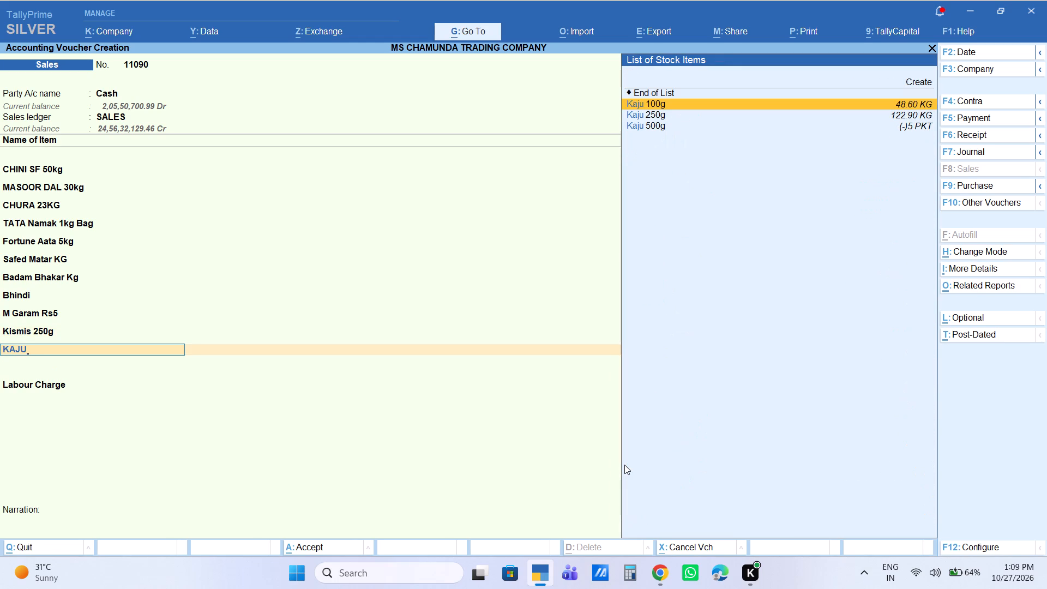
{"action": "key", "text": "Return"}
{"action": "key", "text": "1"}
{"action": "key", "text": "Return"}
{"action": "key", "text": "Return"}
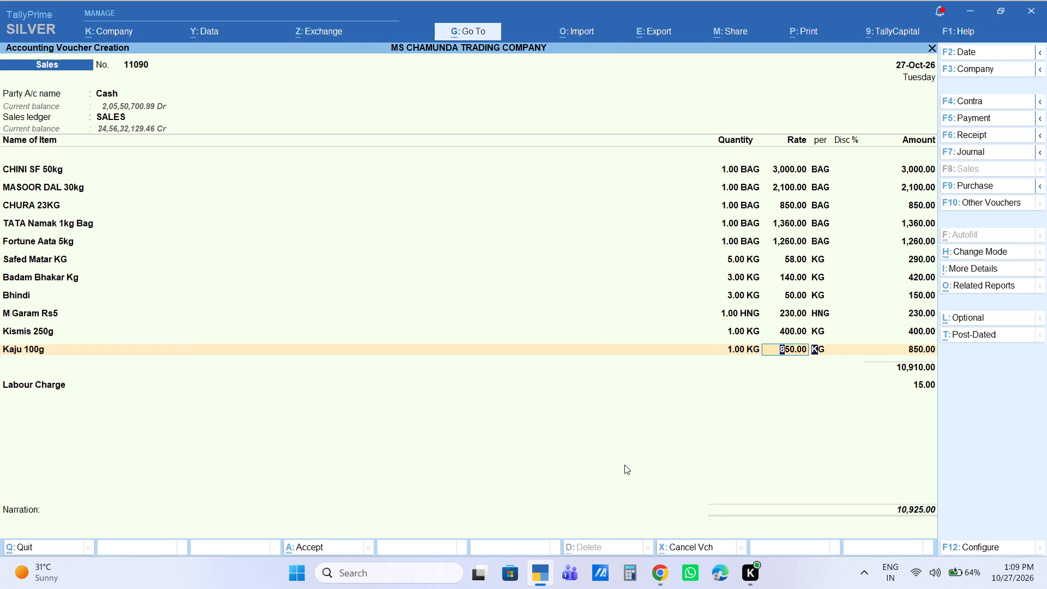
{"action": "key", "text": "Return"}
{"action": "key", "text": "Return"}
{"action": "key", "text": "Return"}
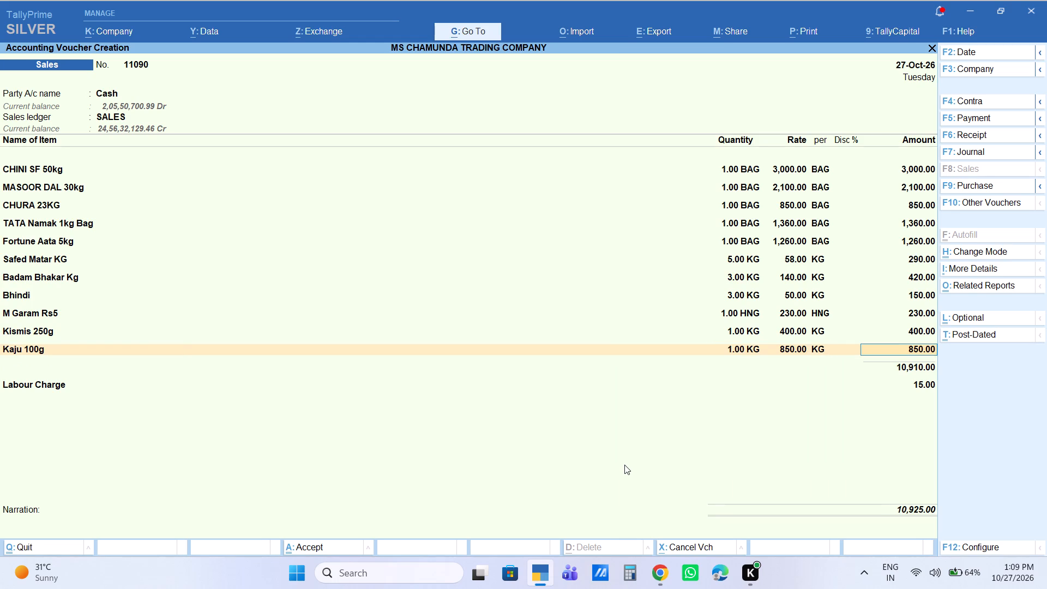
Add the item Kaju 250g with a quantity of 1 kg and set its amount to 825.
{"action": "type", "text": "KAJU"}
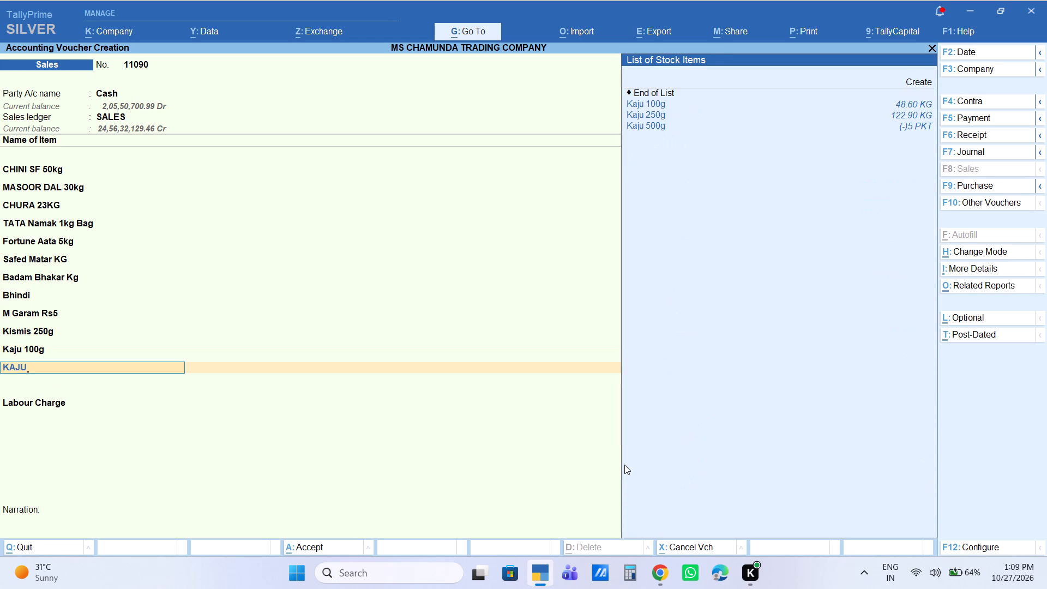
{"action": "key", "text": "Down"}
{"action": "key", "text": "Down"}
{"action": "key", "text": "Return"}
{"action": "key", "text": "1"}
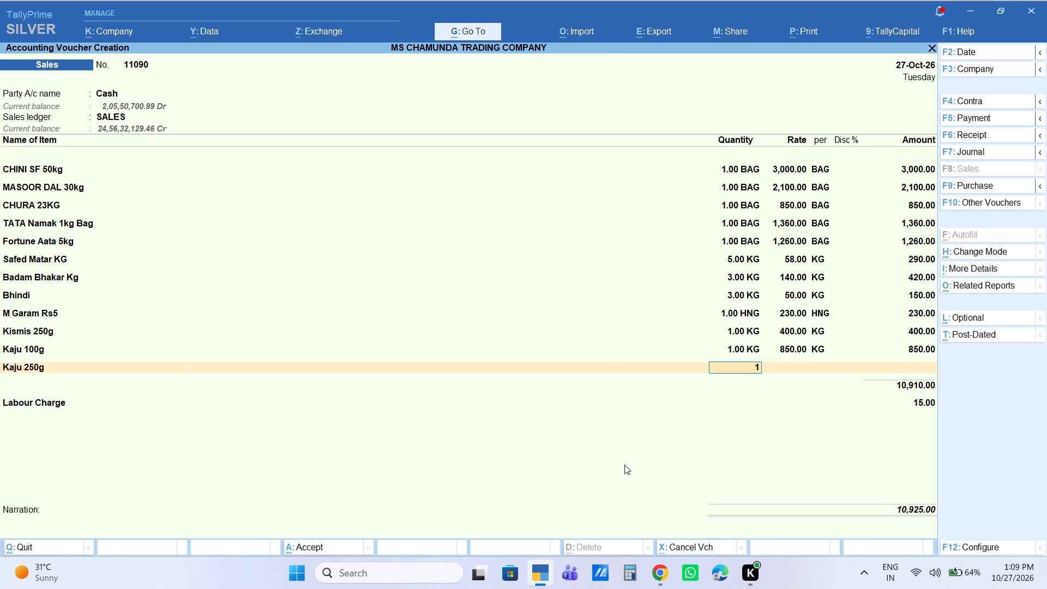
{"action": "key", "text": "Return"}
{"action": "key", "text": "Return"}
{"action": "key", "text": "Return"}
{"action": "key", "text": "Return"}
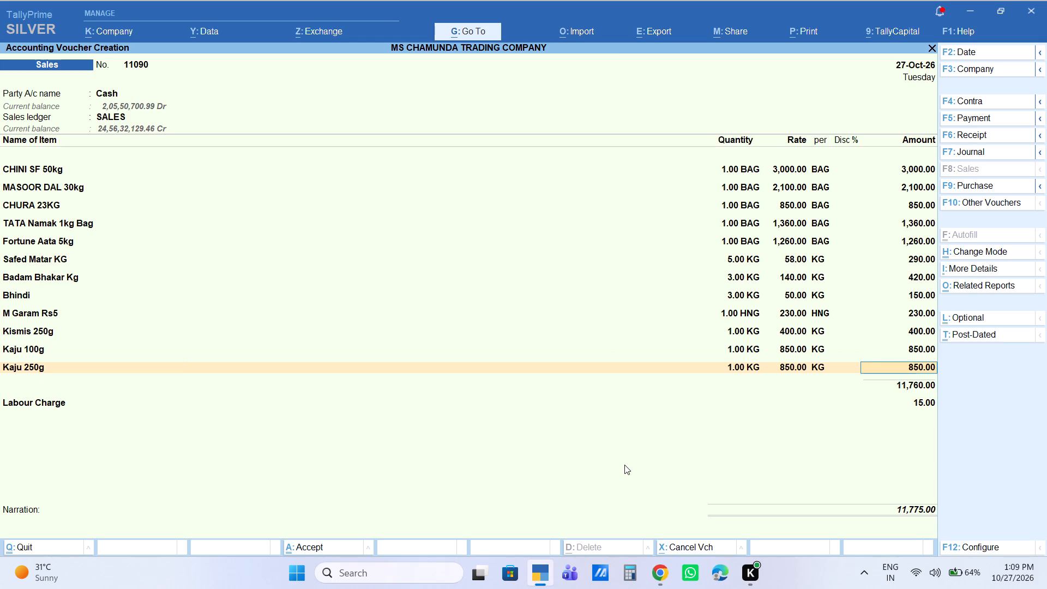
{"action": "type", "text": "825"}
{"action": "key", "text": "Return"}
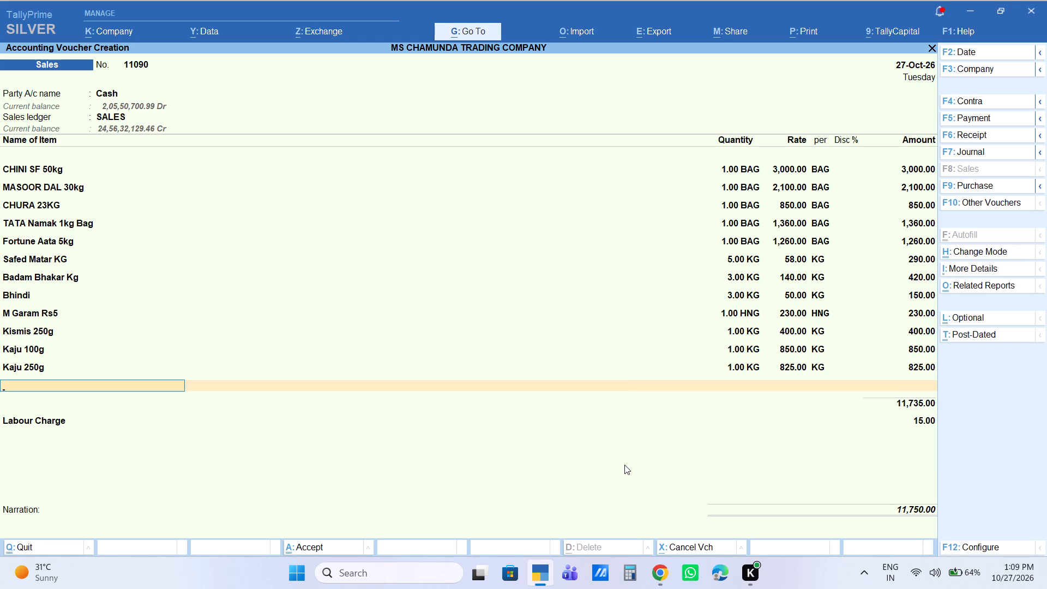
Add the item Rajma Kg with a quantity of 2 kg at the default rate of 90.
{"action": "type", "text": "RAJMA"}
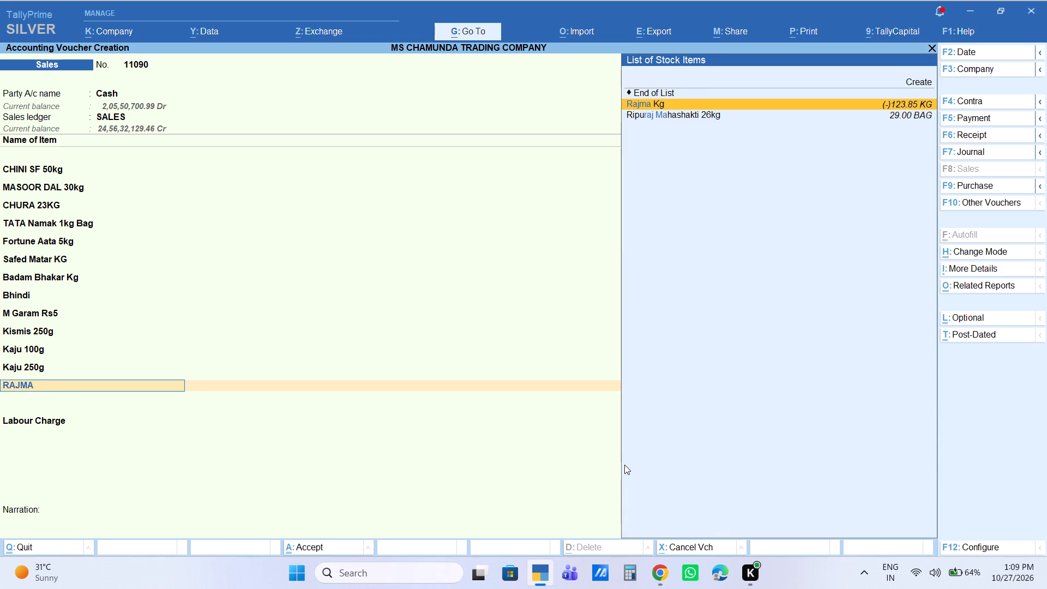
{"action": "key", "text": "Return"}
{"action": "key", "text": "2"}
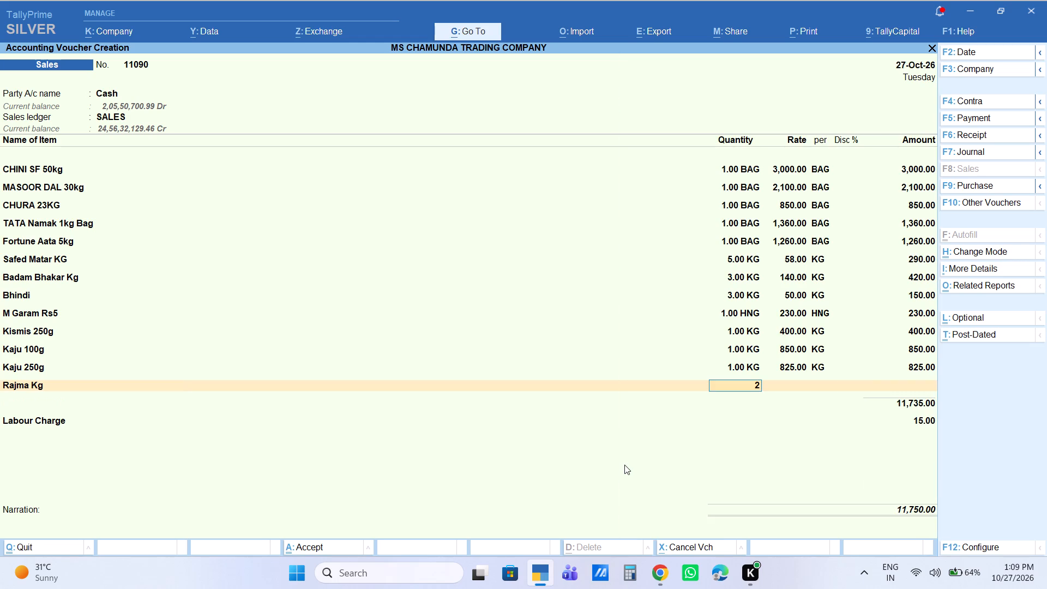
{"action": "key", "text": "Return"}
{"action": "key", "text": "Return"}
{"action": "key", "text": "Return"}
{"action": "key", "text": "Return"}
{"action": "key", "text": "Return"}
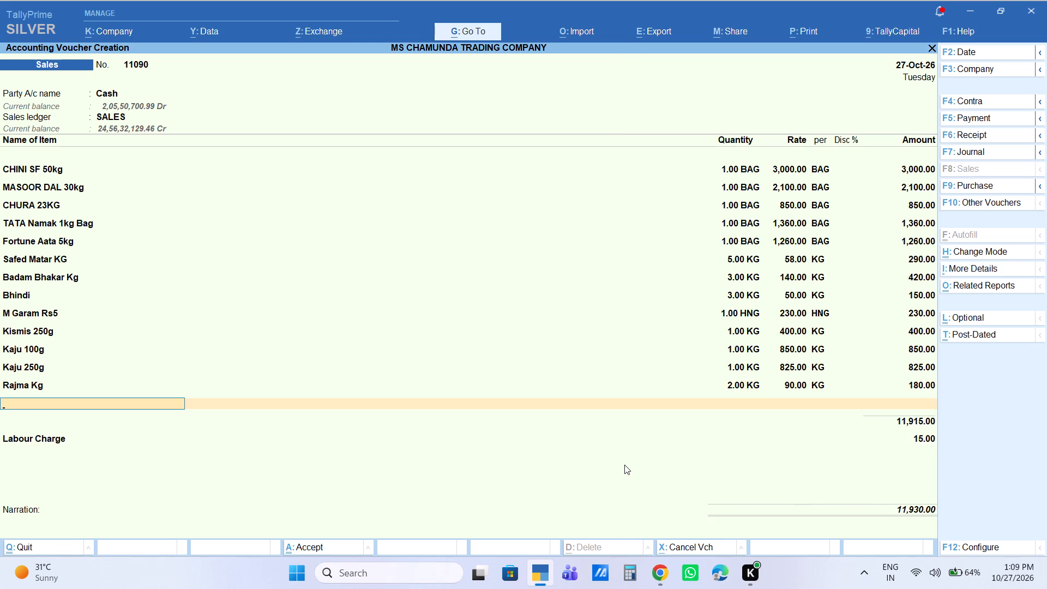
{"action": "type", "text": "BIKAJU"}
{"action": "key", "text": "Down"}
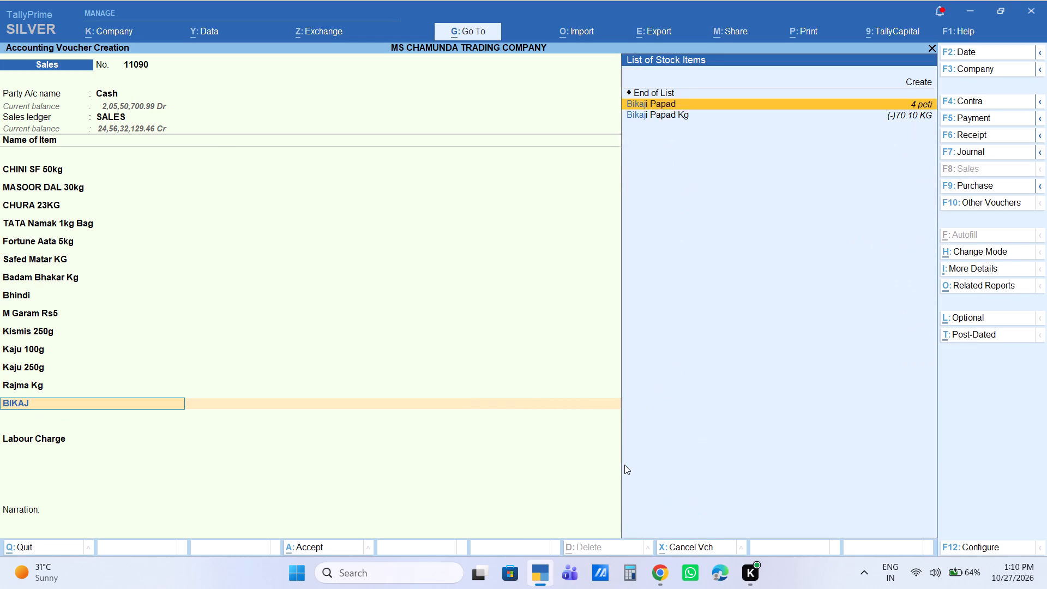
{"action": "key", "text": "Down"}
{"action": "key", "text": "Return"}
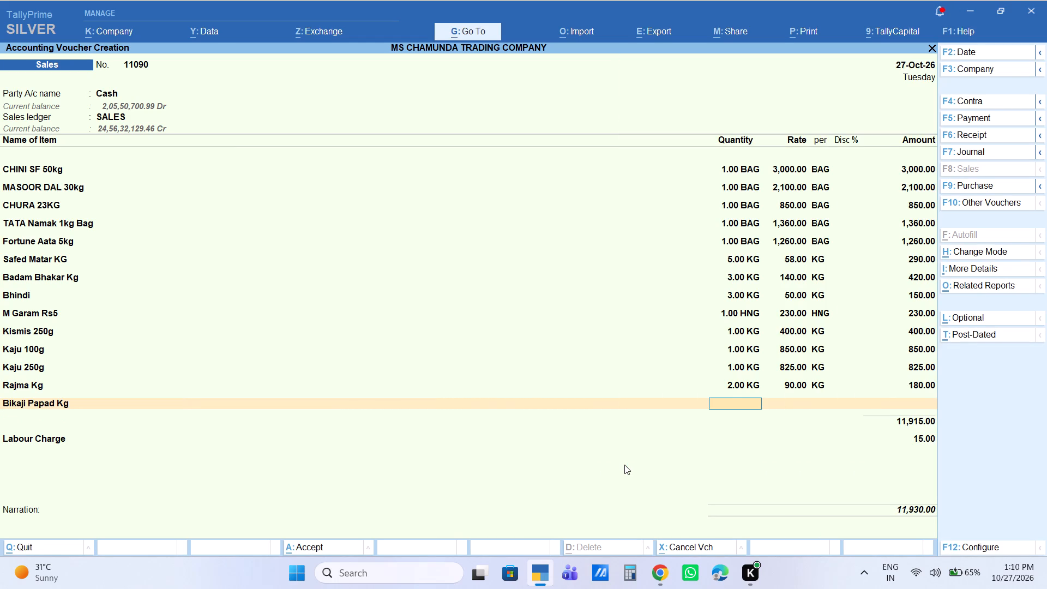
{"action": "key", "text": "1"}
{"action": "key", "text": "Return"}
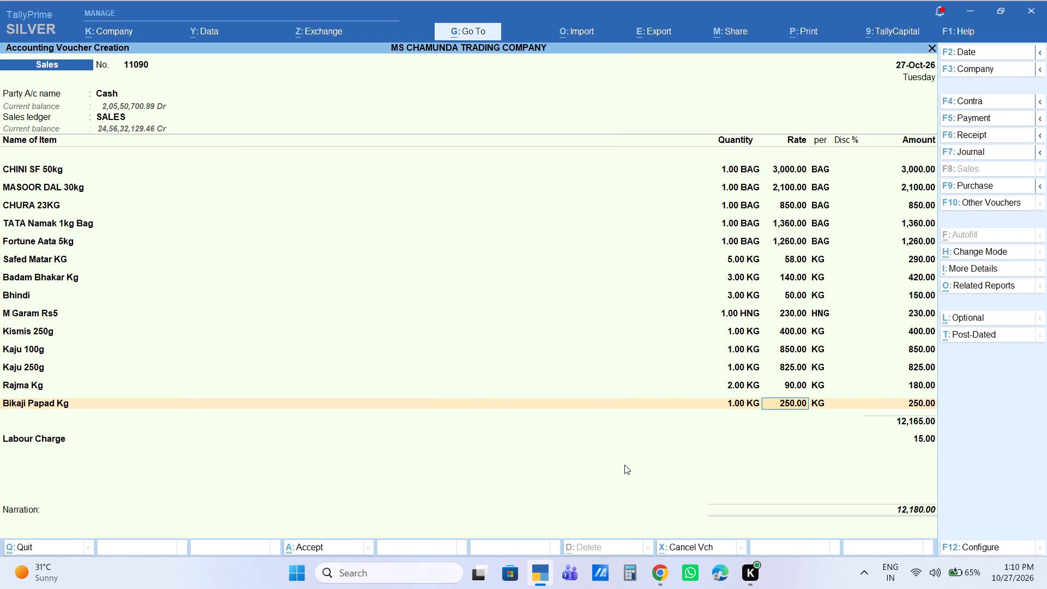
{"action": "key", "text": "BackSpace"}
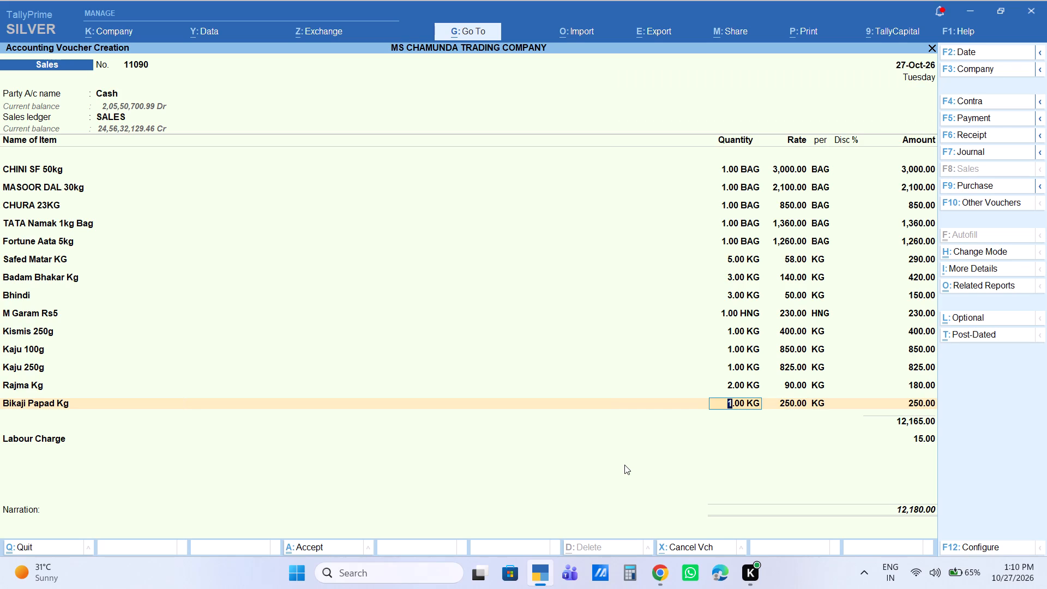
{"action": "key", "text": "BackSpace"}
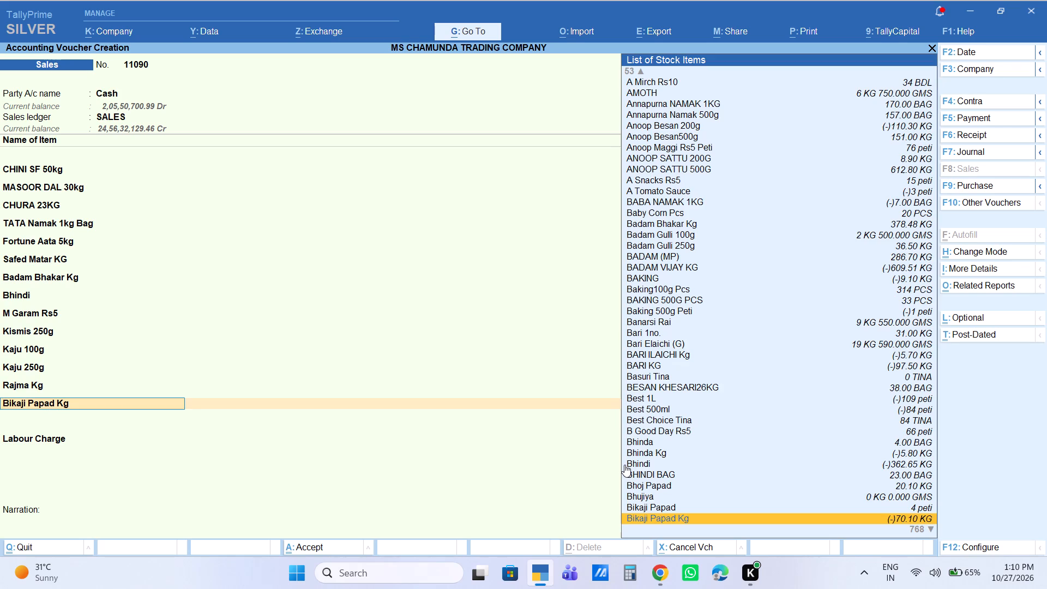
Enter Soyabin 5kg as the item below Rajma Kg, with a quantity of 1 bag at the default rate of 370.
{"action": "type", "text": "SOYA"}
{"action": "key", "text": "Down"}
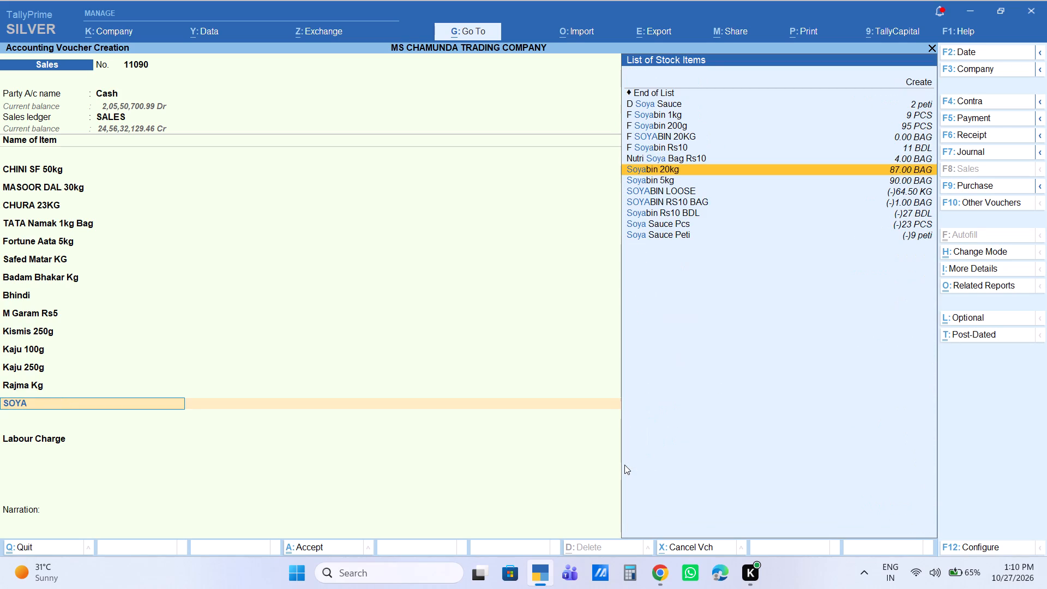
{"action": "key", "text": "Down"}
{"action": "key", "text": "Return"}
{"action": "key", "text": "1"}
{"action": "key", "text": "Return"}
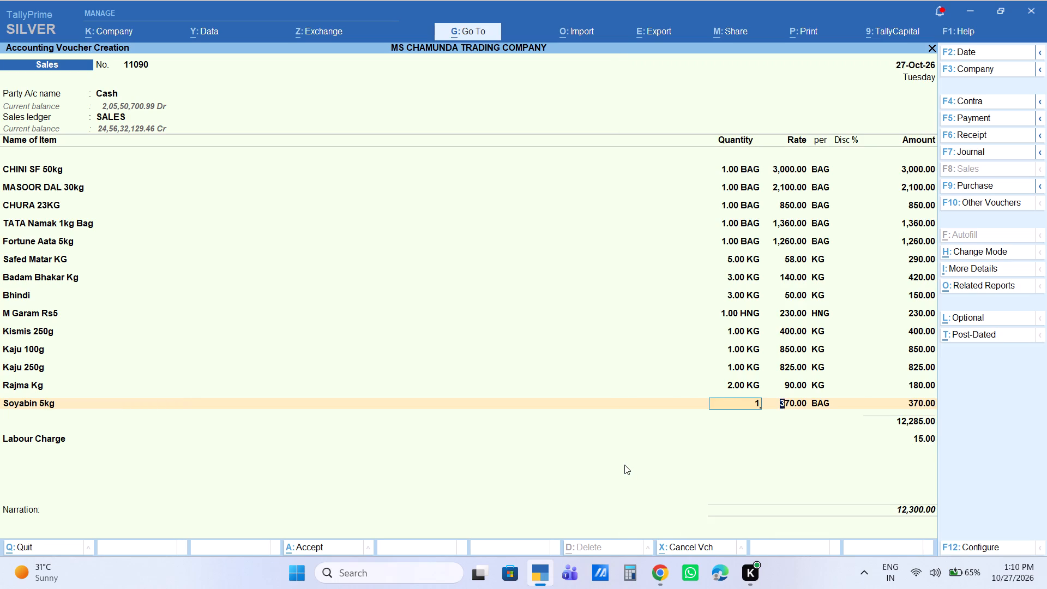
{"action": "key", "text": "Return"}
{"action": "key", "text": "Return"}
{"action": "key", "text": "Return"}
{"action": "key", "text": "Return"}
Close the item list, keep the Labour Charge of 15, leave the narration empty and save the sales voucher.
{"action": "key", "text": "Return"}
{"action": "key", "text": "Return"}
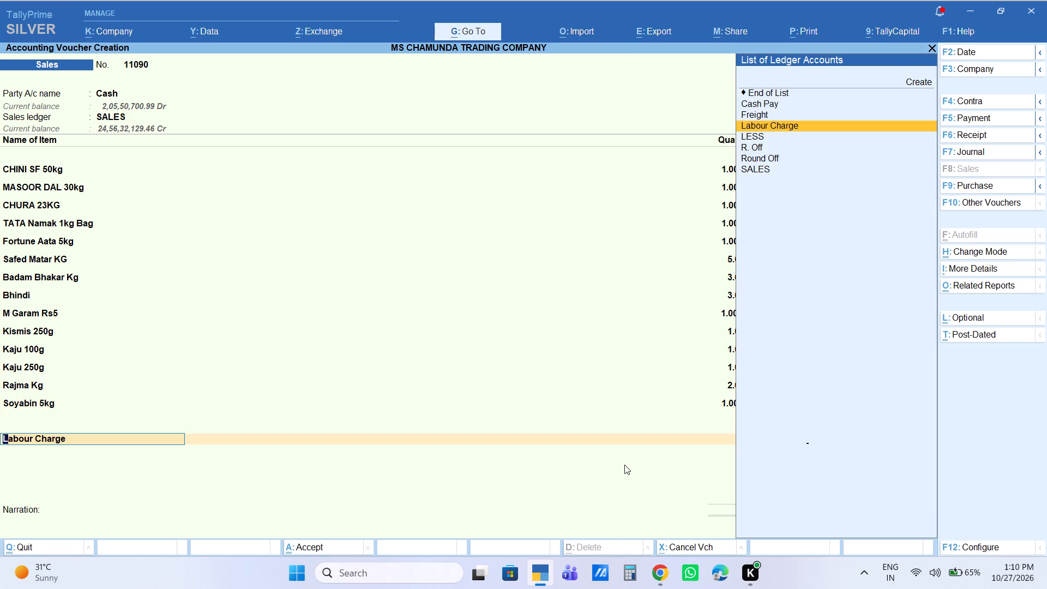
{"action": "key", "text": "Return"}
{"action": "key", "text": "Return"}
{"action": "key", "text": "Return"}
{"action": "key", "text": "Return"}
{"action": "key", "text": "Return"}
{"action": "key", "text": "Return"}
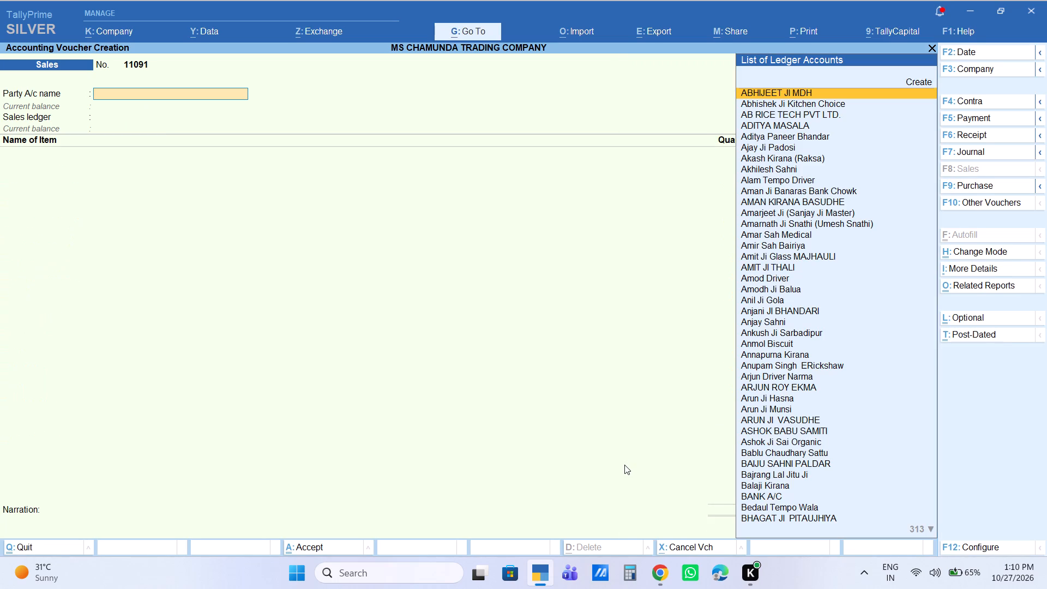
Start the new sales voucher with Cash as the party account and SALES as the sales ledger.
{"action": "type", "text": "CAS"}
{"action": "key", "text": "Return"}
{"action": "key", "text": "Return"}
{"action": "key", "text": "Return"}
{"action": "key", "text": "Return"}
{"action": "key", "text": "Return"}
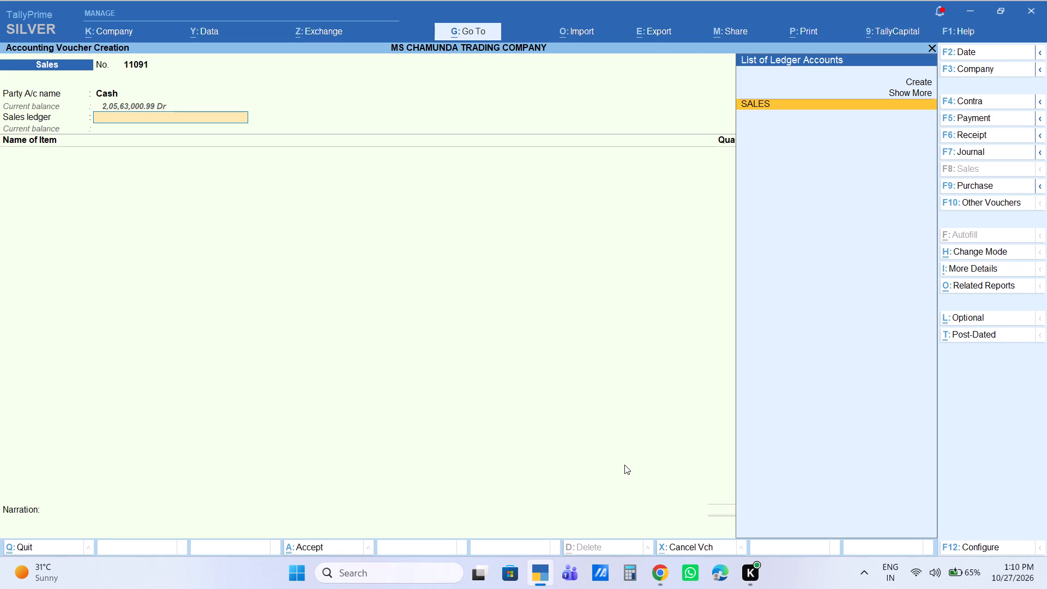
{"action": "key", "text": "Return"}
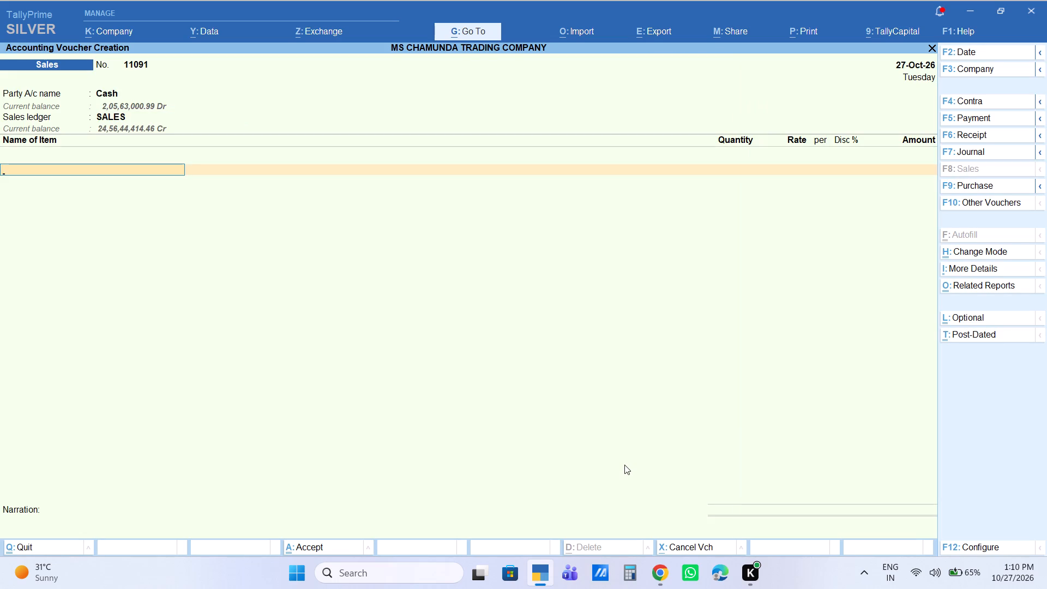
Enter BESAN KHESARI26KG as the first item, with a quantity of 1 bag at the default rate of 1,250.
{"action": "type", "text": "KHESAR"}
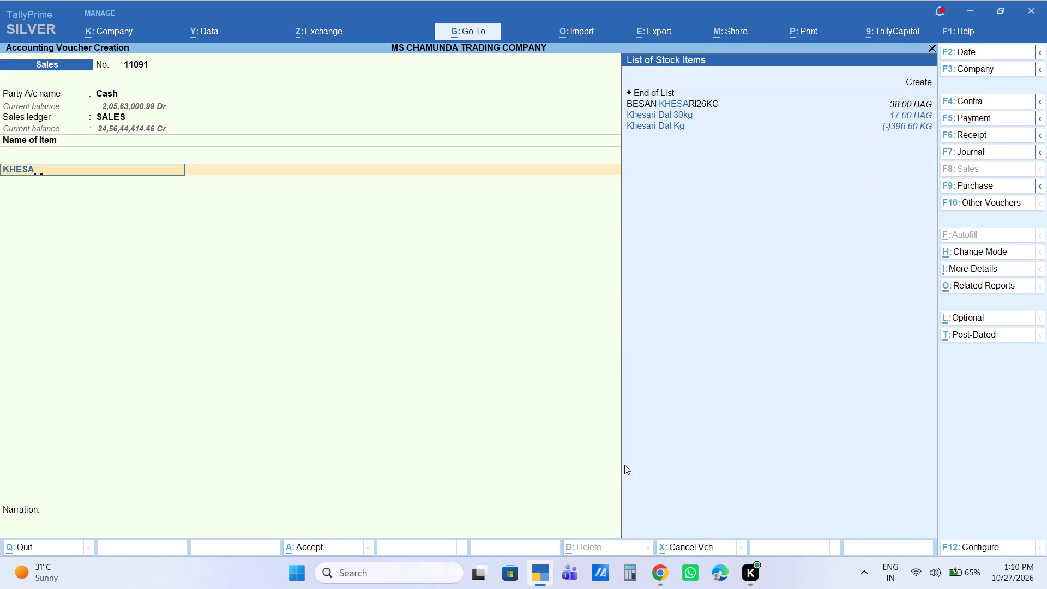
{"action": "key", "text": "Down"}
{"action": "key", "text": "Up"}
{"action": "key", "text": "Return"}
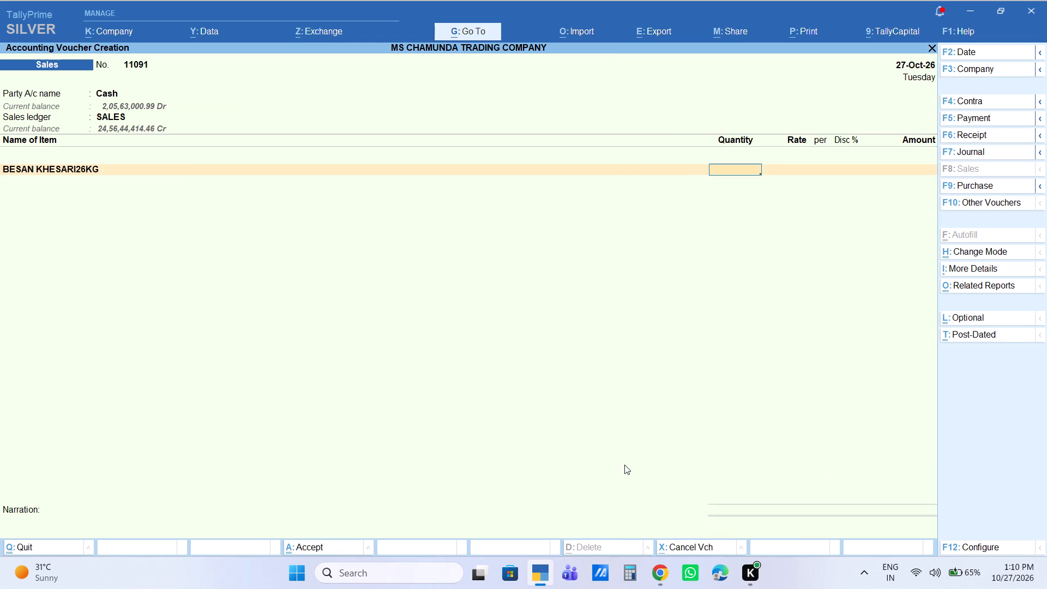
{"action": "key", "text": "1"}
{"action": "key", "text": "Return"}
{"action": "key", "text": "Return"}
{"action": "key", "text": "Return"}
{"action": "key", "text": "Return"}
{"action": "key", "text": "Return"}
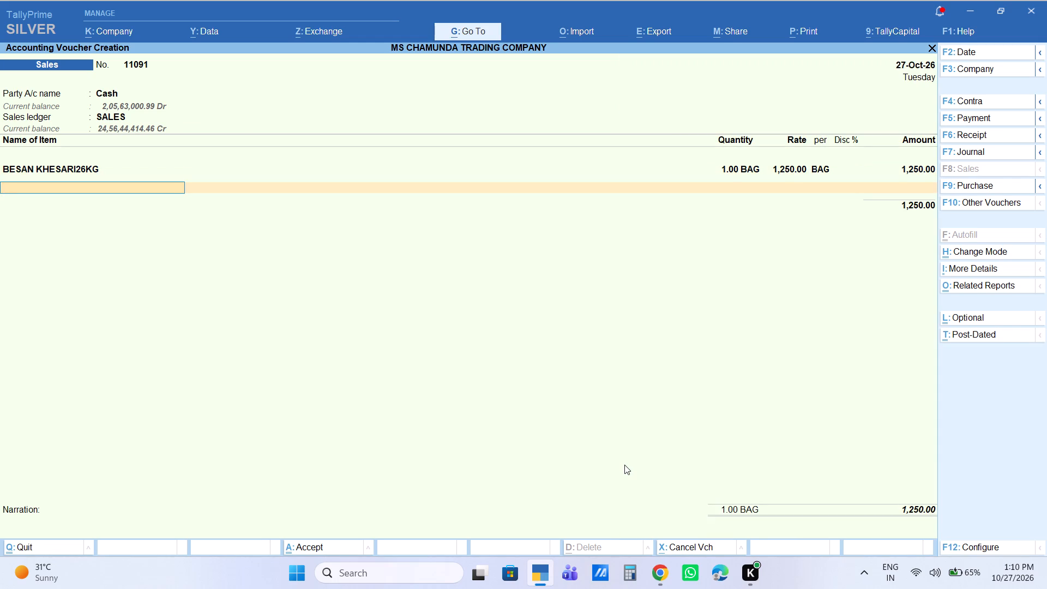
Add the item Fryola Gold with a quantity of 1 TINA and an amount of 2,450.
{"action": "type", "text": "FRYO"}
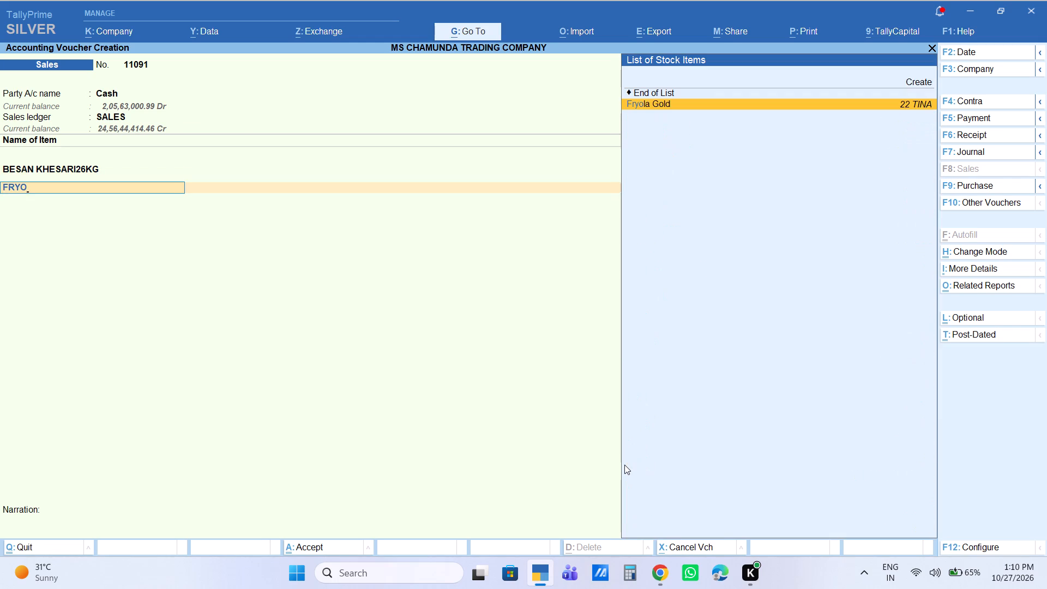
{"action": "key", "text": "Return"}
{"action": "key", "text": "1"}
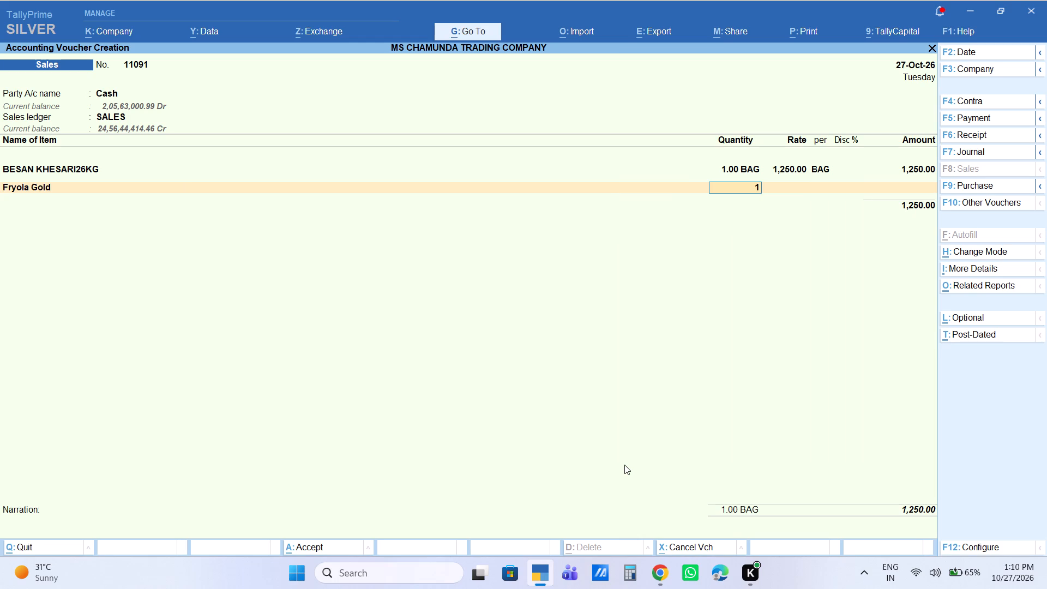
{"action": "key", "text": "Return"}
{"action": "key", "text": "Return"}
{"action": "key", "text": "Return"}
{"action": "key", "text": "Return"}
{"action": "type", "text": "2450"}
{"action": "key", "text": "Return"}
Close the item list, add a Labour Charge of 5 and save the sales voucher with an empty narration.
{"action": "key", "text": "Return"}
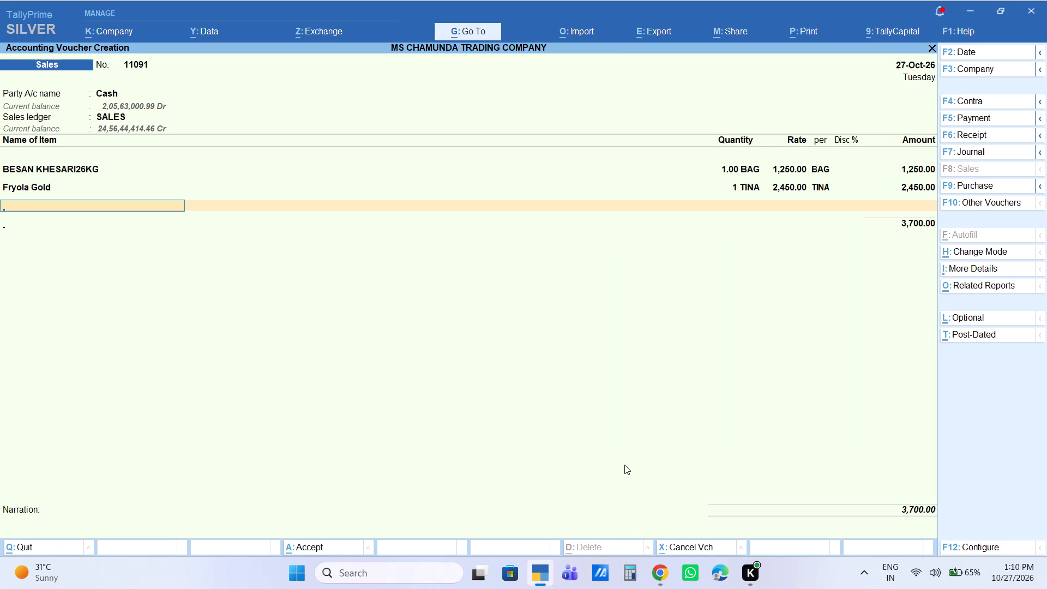
{"action": "type", "text": "LA"}
{"action": "key", "text": "Return"}
{"action": "key", "text": "Return"}
{"action": "key", "text": "5"}
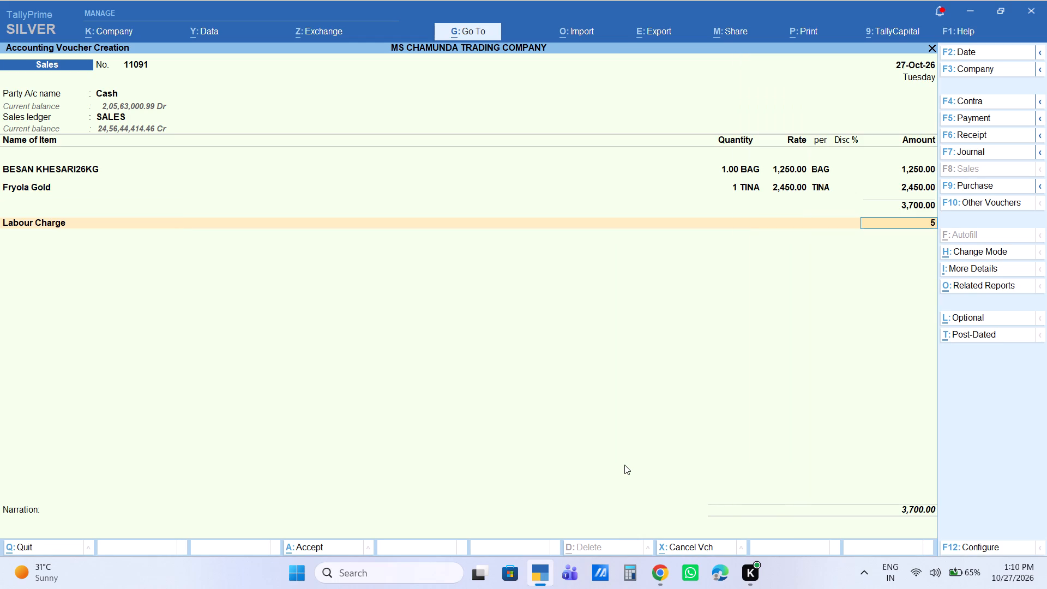
{"action": "key", "text": "Return"}
{"action": "key", "text": "Return"}
{"action": "key", "text": "Return"}
{"action": "key", "text": "Return"}
{"action": "key", "text": "Return"}
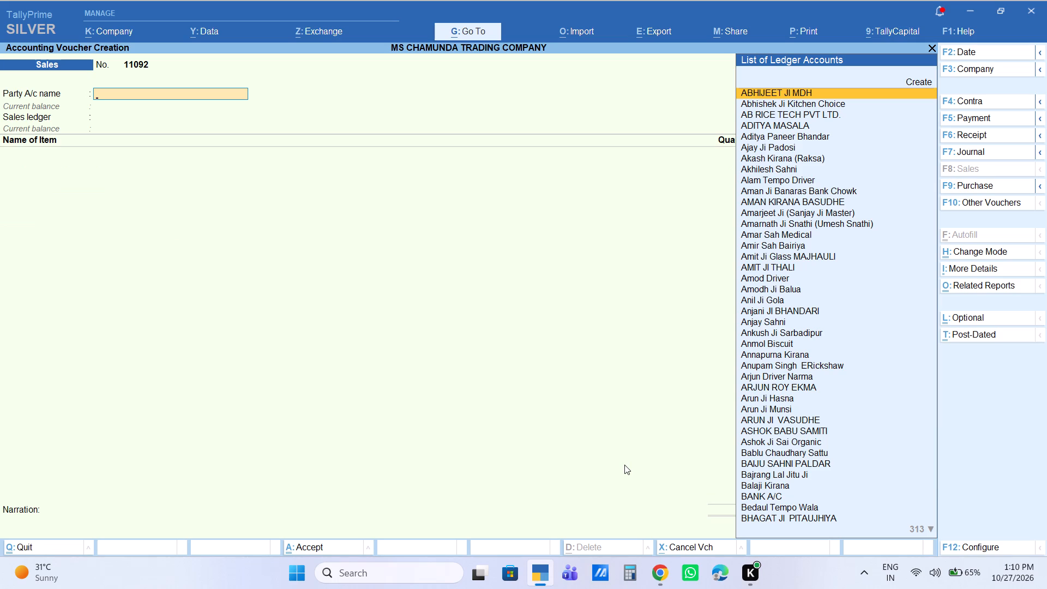
Start the new sales voucher with Cash as the party account and SALES as the sales ledger.
{"action": "type", "text": "CAS"}
{"action": "key", "text": "Return"}
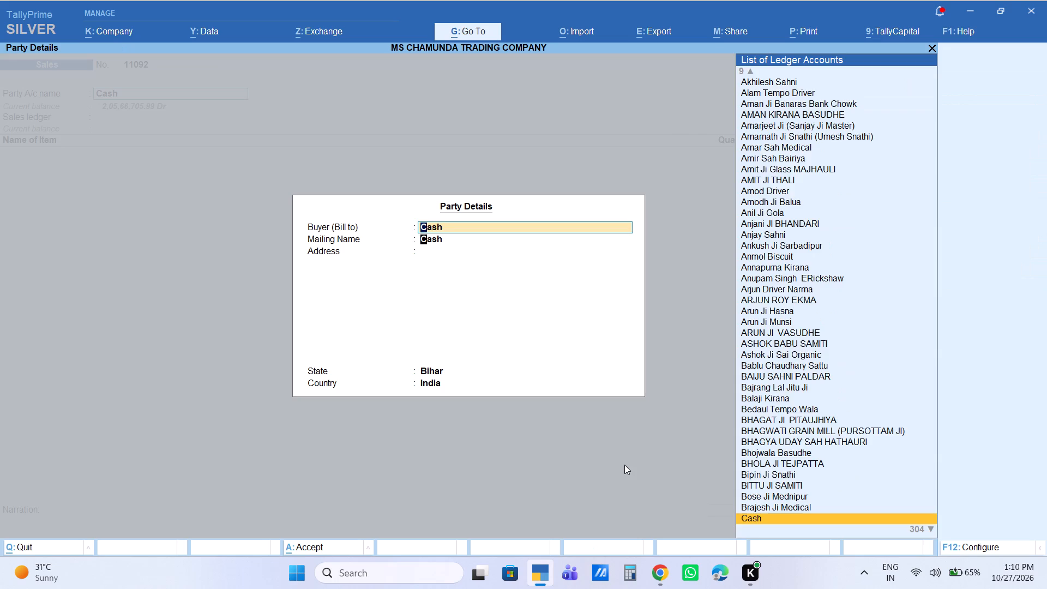
{"action": "key", "text": "Return"}
{"action": "key", "text": "Return"}
{"action": "key", "text": "Return"}
{"action": "key", "text": "Return"}
{"action": "key", "text": "Return"}
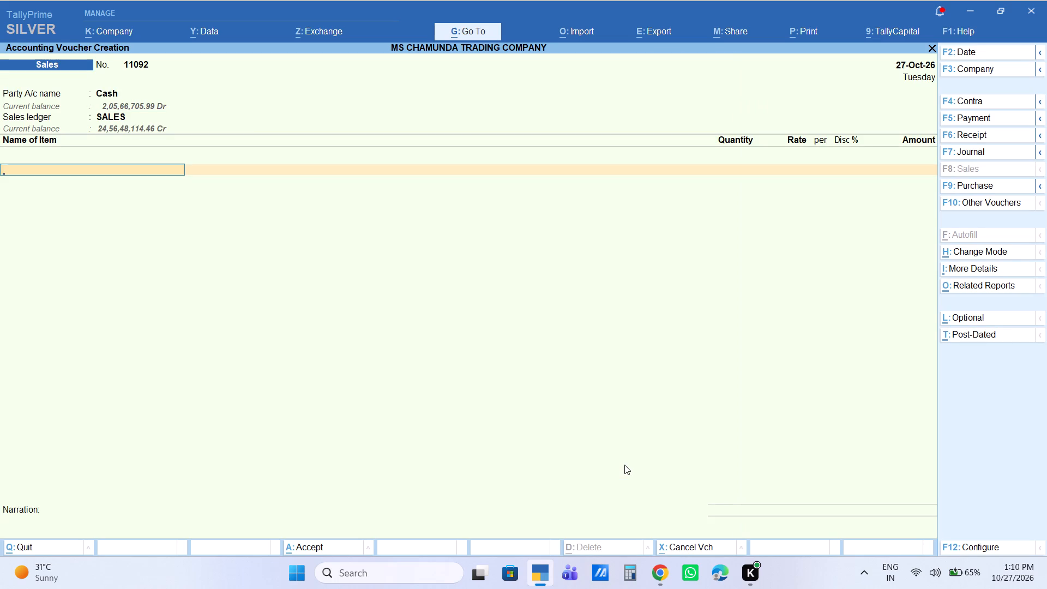
Enter A Dreamlite Rs5 as the first item, with a quantity of 4 peti at the default rate of 520.
{"action": "type", "text": "DREA"}
{"action": "key", "text": "Down"}
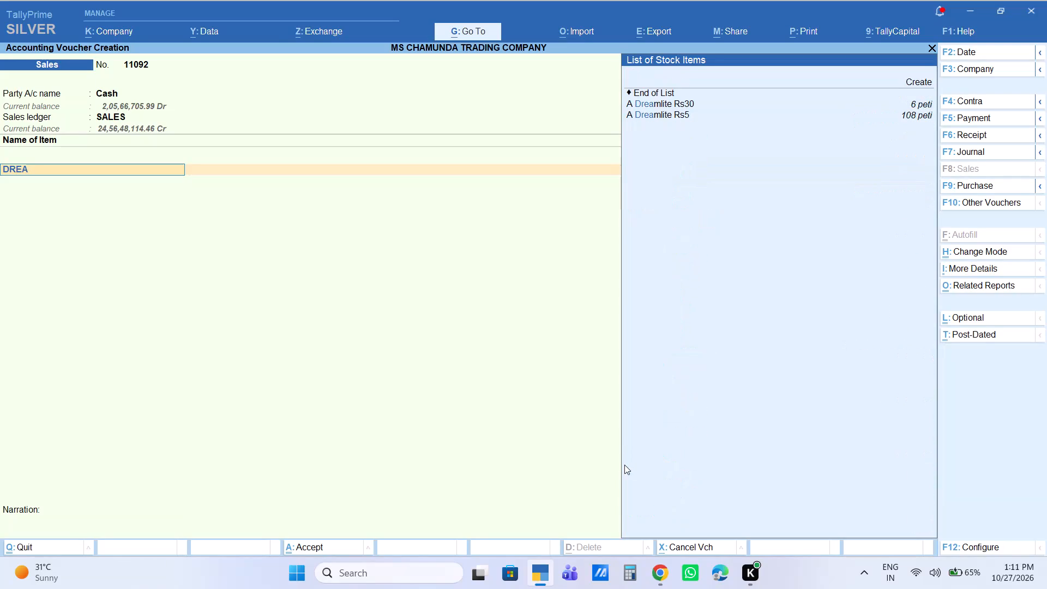
{"action": "key", "text": "Down"}
{"action": "key", "text": "Return"}
{"action": "key", "text": "4"}
{"action": "key", "text": "Return"}
{"action": "key", "text": "Return"}
{"action": "key", "text": "Return"}
{"action": "key", "text": "Return"}
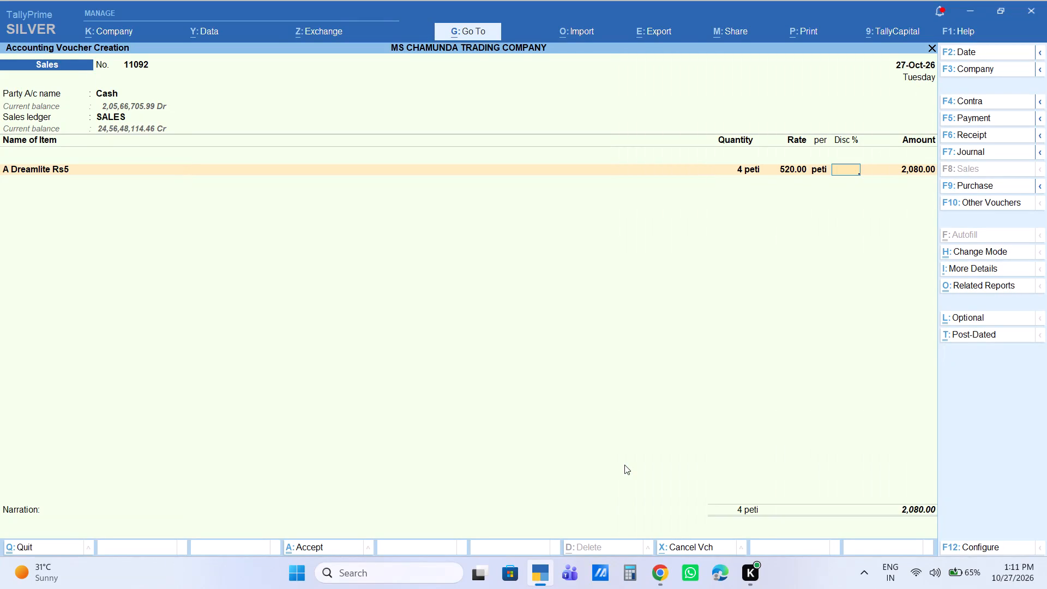
{"action": "key", "text": "Return"}
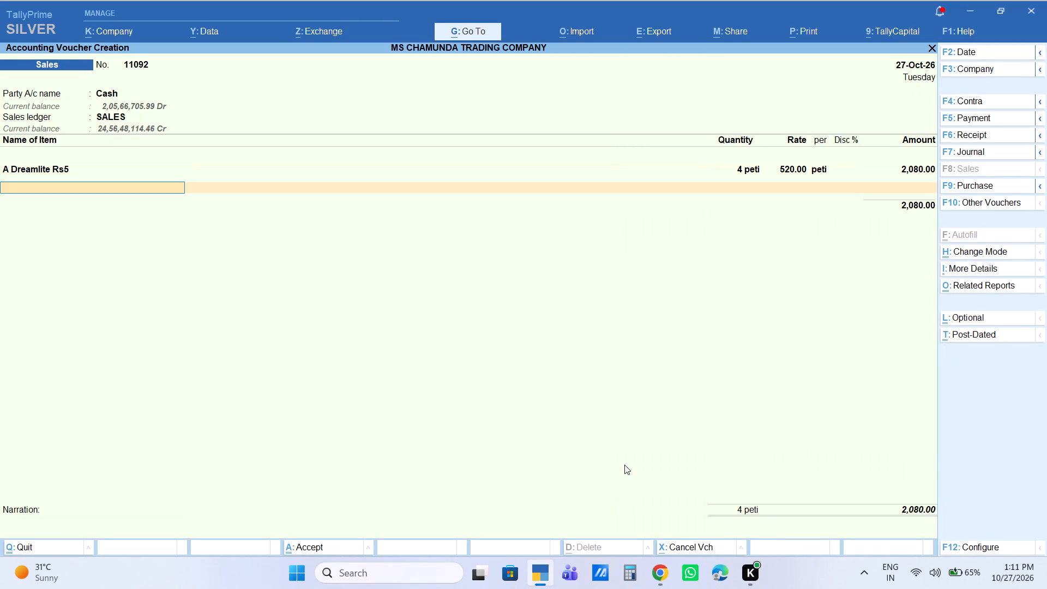
Add the item Sahnai Tina with a quantity of 1 TINA at the default rate of 2,160.
{"action": "type", "text": "SAHNAI"}
{"action": "key", "text": "Down"}
{"action": "key", "text": "Down"}
{"action": "key", "text": "Down"}
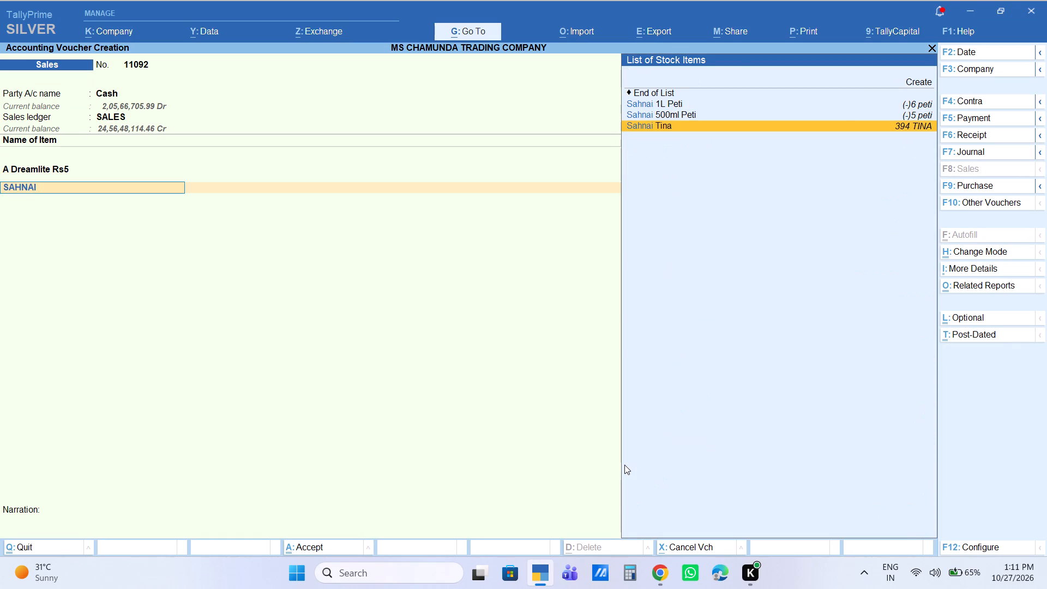
{"action": "key", "text": "Return"}
{"action": "key", "text": "1"}
{"action": "key", "text": "Return"}
{"action": "key", "text": "Return"}
{"action": "key", "text": "Return"}
{"action": "key", "text": "Return"}
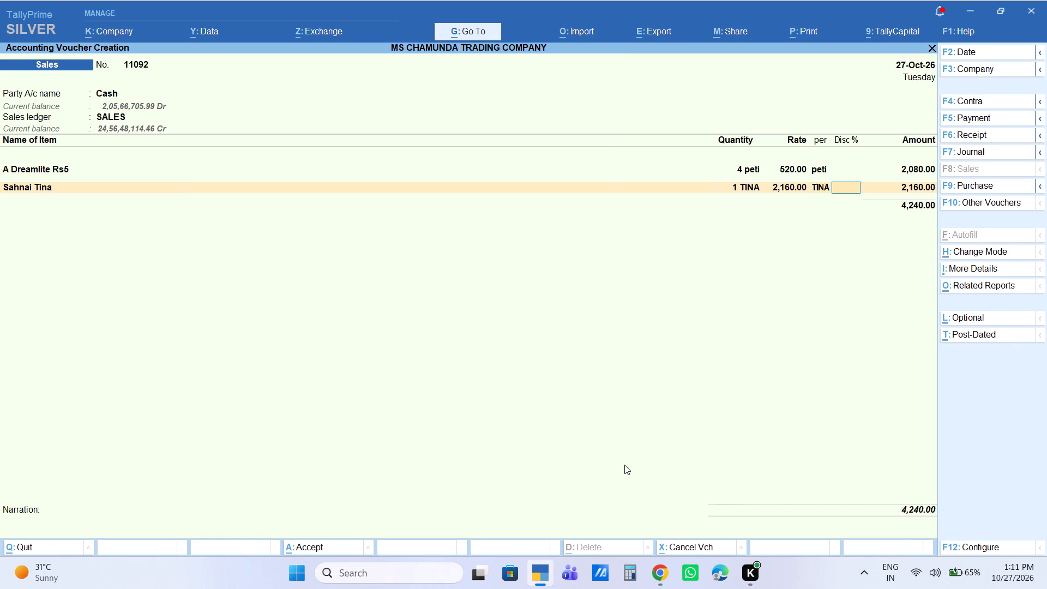
{"action": "key", "text": "Return"}
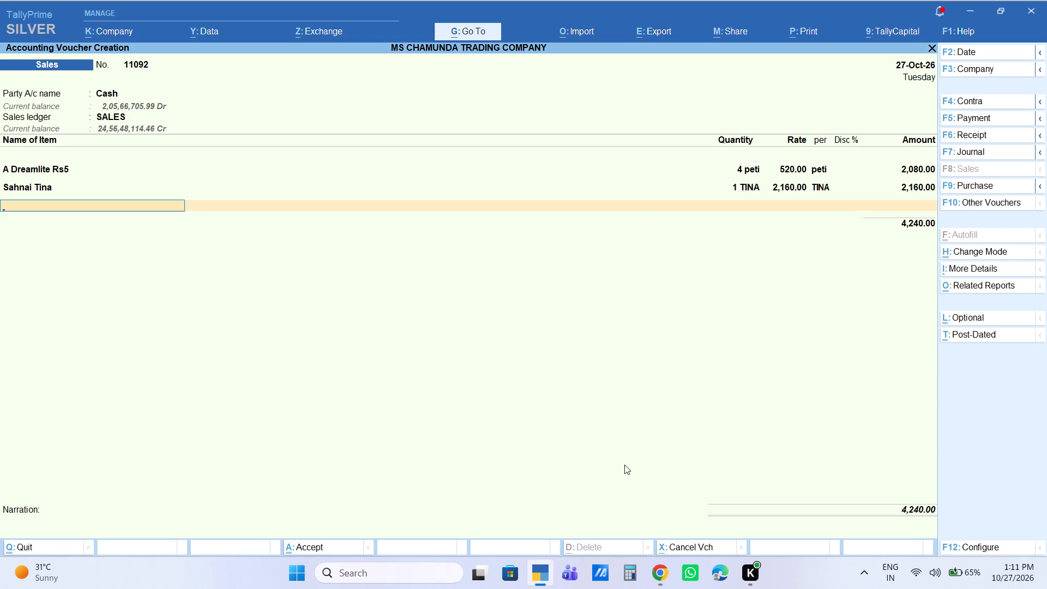
Add the item Aanand Aata 5kg with a quantity of 1 bag at the default rate of 1,050.
{"action": "type", "text": "AA"}
{"action": "type", "text": "TA"}
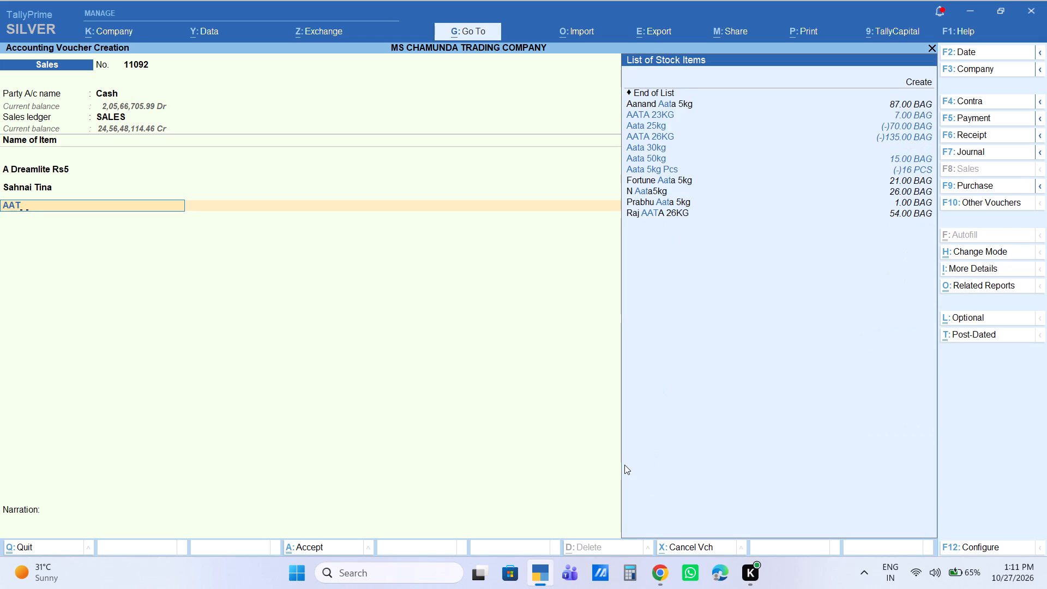
{"action": "key", "text": "Down"}
{"action": "key", "text": "Up"}
{"action": "key", "text": "Return"}
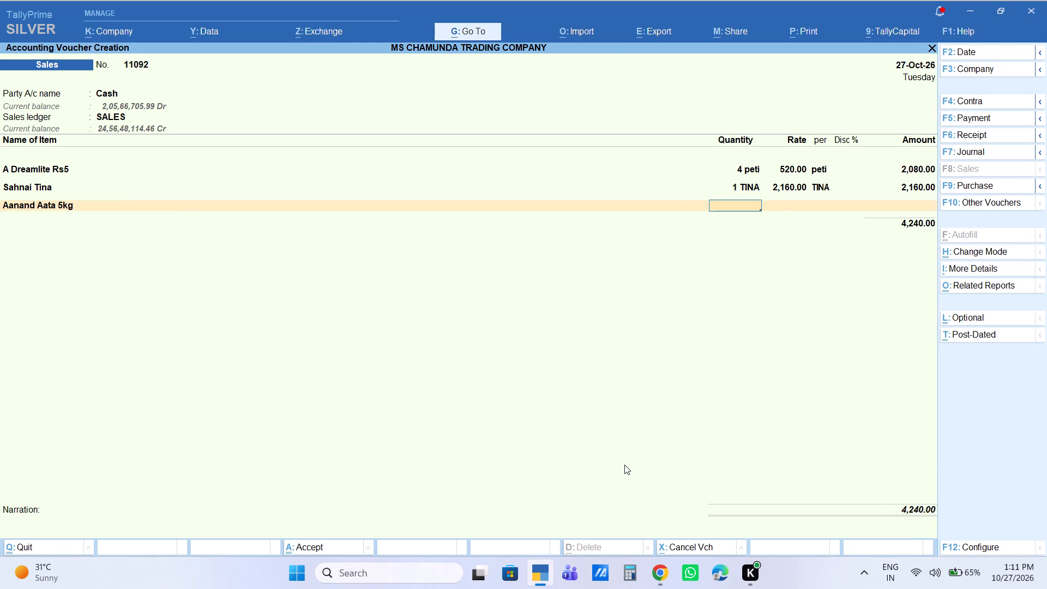
{"action": "key", "text": "1"}
{"action": "key", "text": "Return"}
{"action": "key", "text": "Return"}
{"action": "key", "text": "Return"}
{"action": "key", "text": "Return"}
{"action": "key", "text": "Return"}
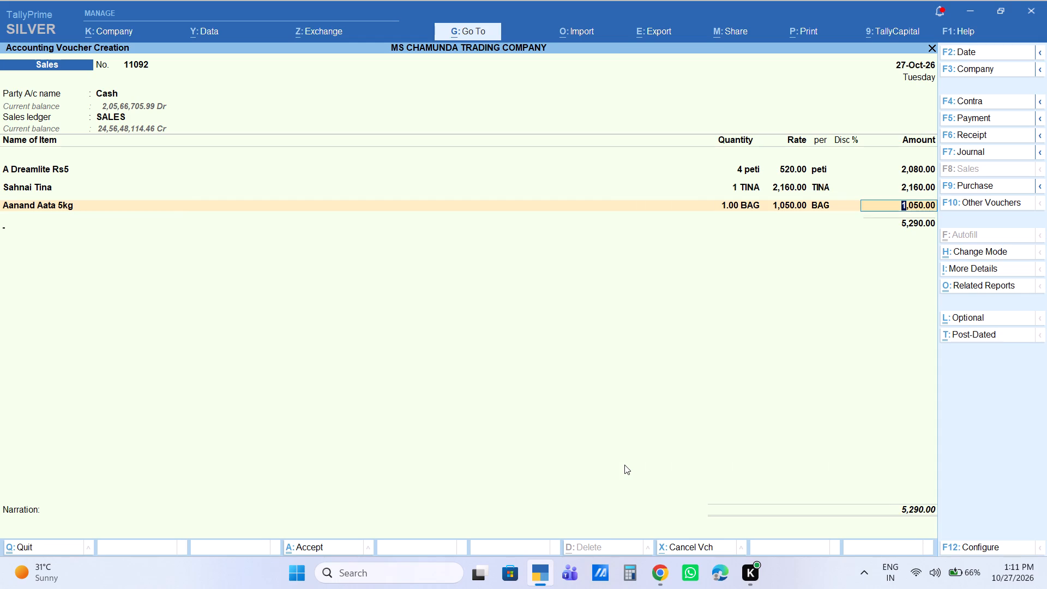
Add the item SALONI 1L PETI with a quantity of 1 peti at the default rate of 3,040.
{"action": "type", "text": "SALONI1"}
{"action": "key", "text": "Down"}
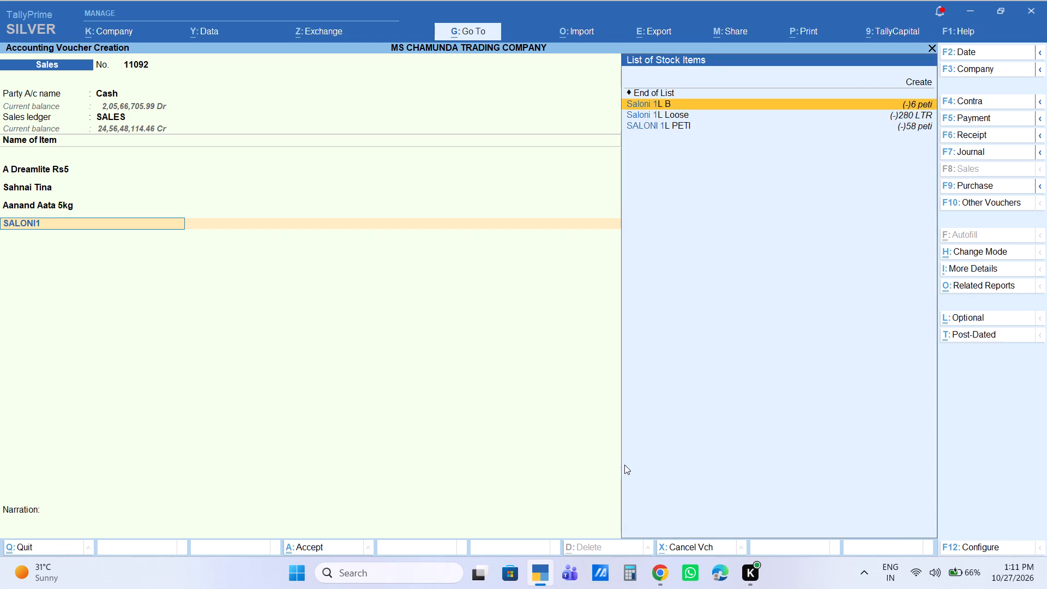
{"action": "key", "text": "Down"}
{"action": "key", "text": "Down"}
{"action": "key", "text": "Return"}
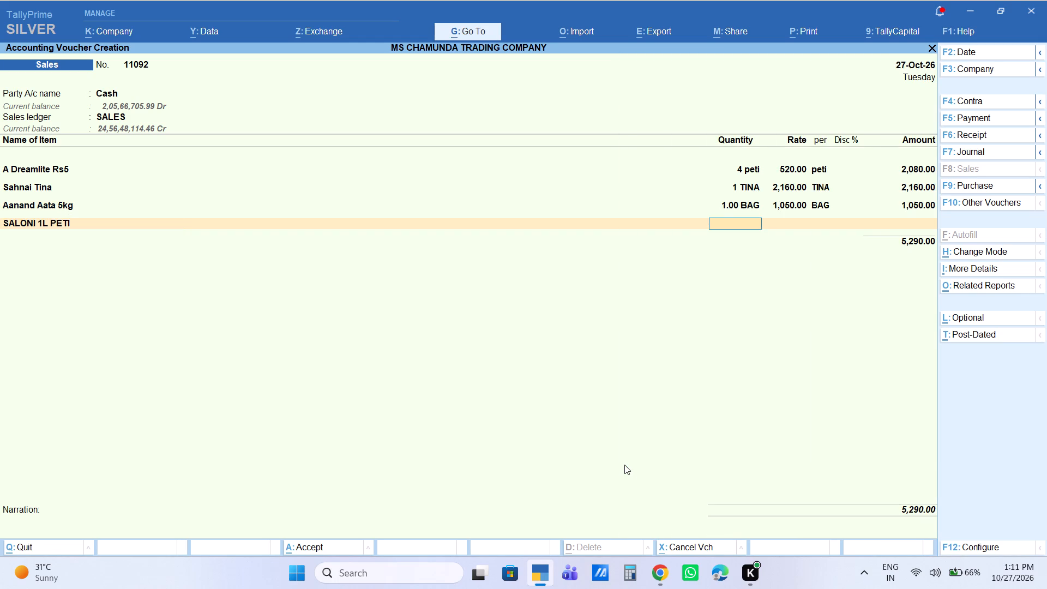
{"action": "key", "text": "1"}
{"action": "key", "text": "Return"}
{"action": "key", "text": "Return"}
{"action": "key", "text": "Return"}
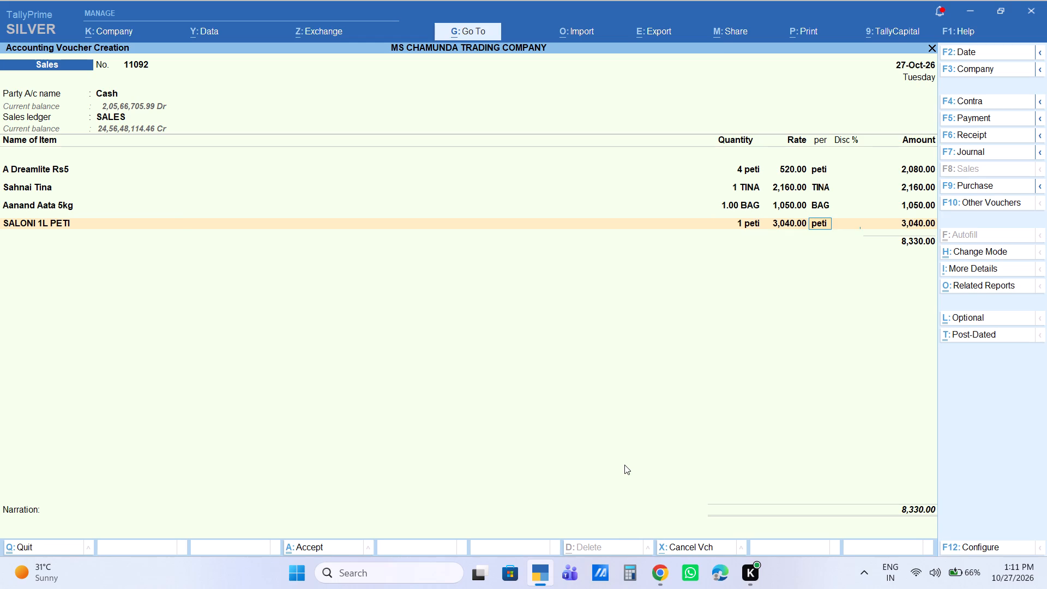
{"action": "key", "text": "Return"}
{"action": "key", "text": "Return"}
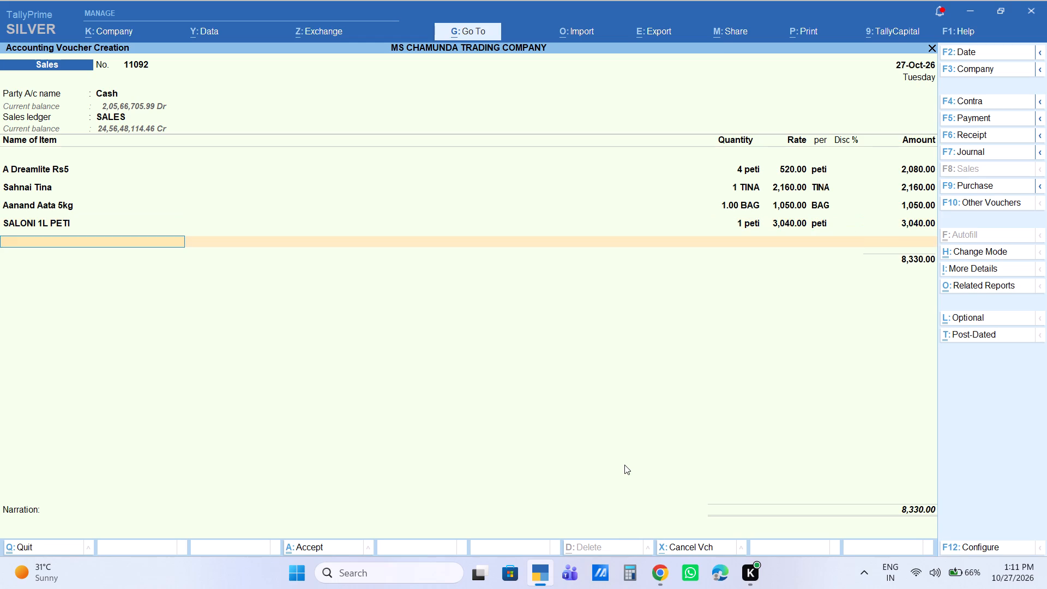
Add the item Fortune 500ml PETI with a quantity of 1 peti at the default rate of 2,020.
{"action": "type", "text": "FORT"}
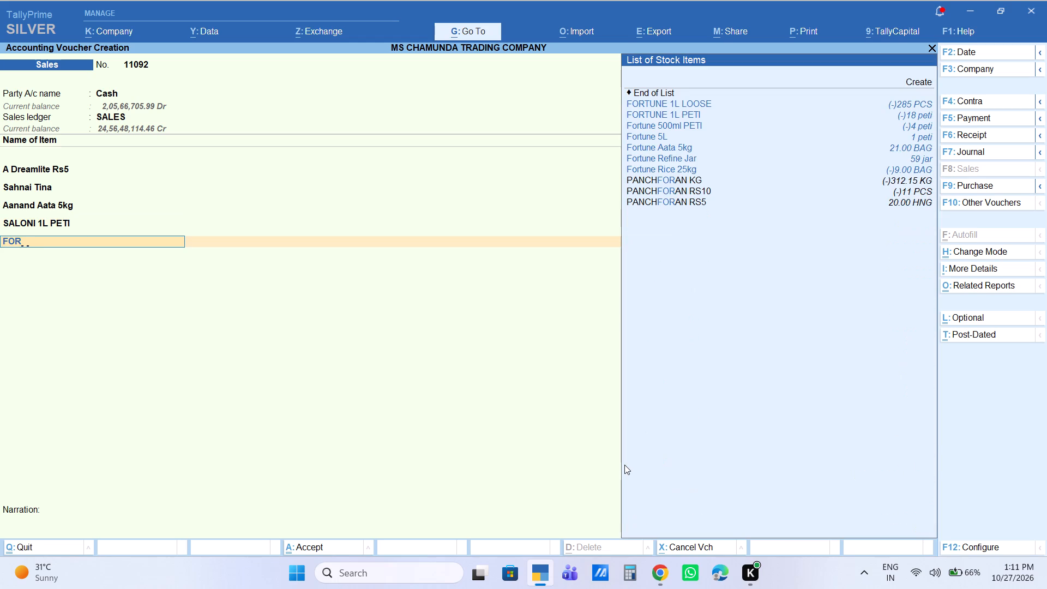
{"action": "key", "text": "Down"}
{"action": "key", "text": "Down"}
{"action": "key", "text": "Down"}
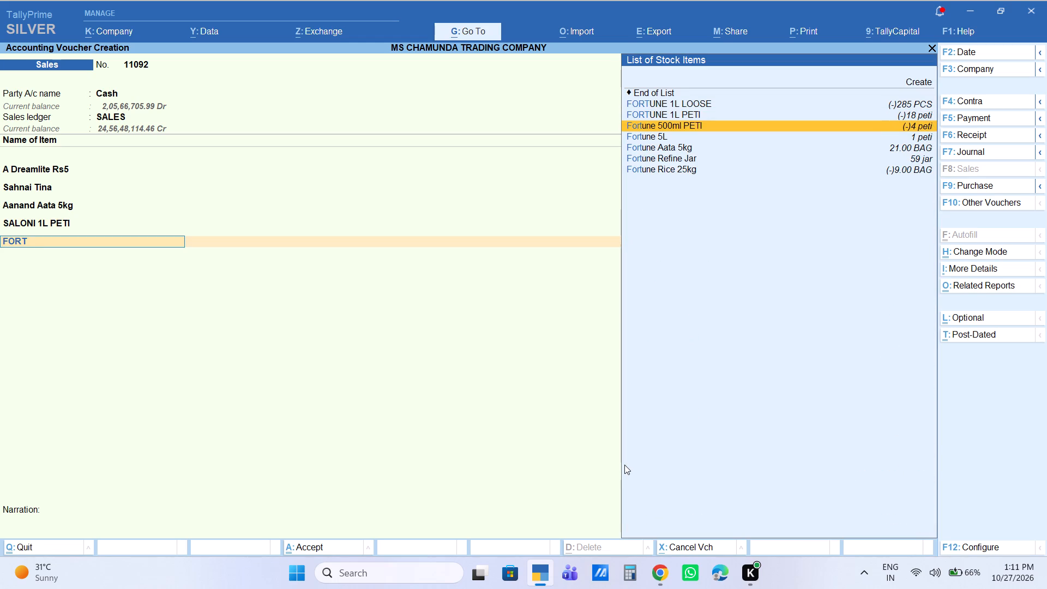
{"action": "key", "text": "Return"}
{"action": "key", "text": "1"}
{"action": "key", "text": "Return"}
{"action": "key", "text": "Return"}
{"action": "key", "text": "Return"}
{"action": "key", "text": "Return"}
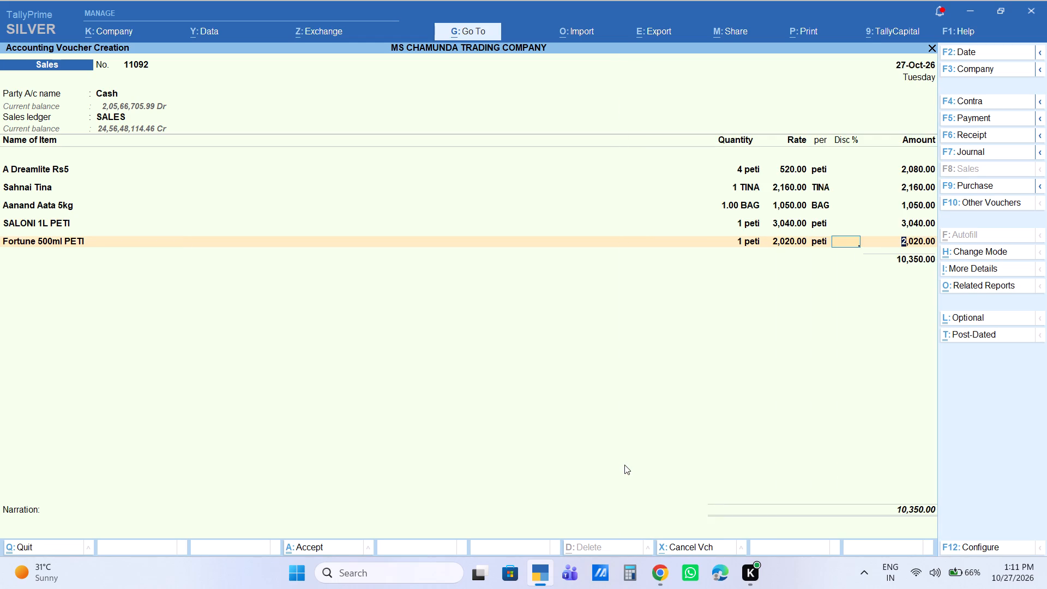
{"action": "key", "text": "Return"}
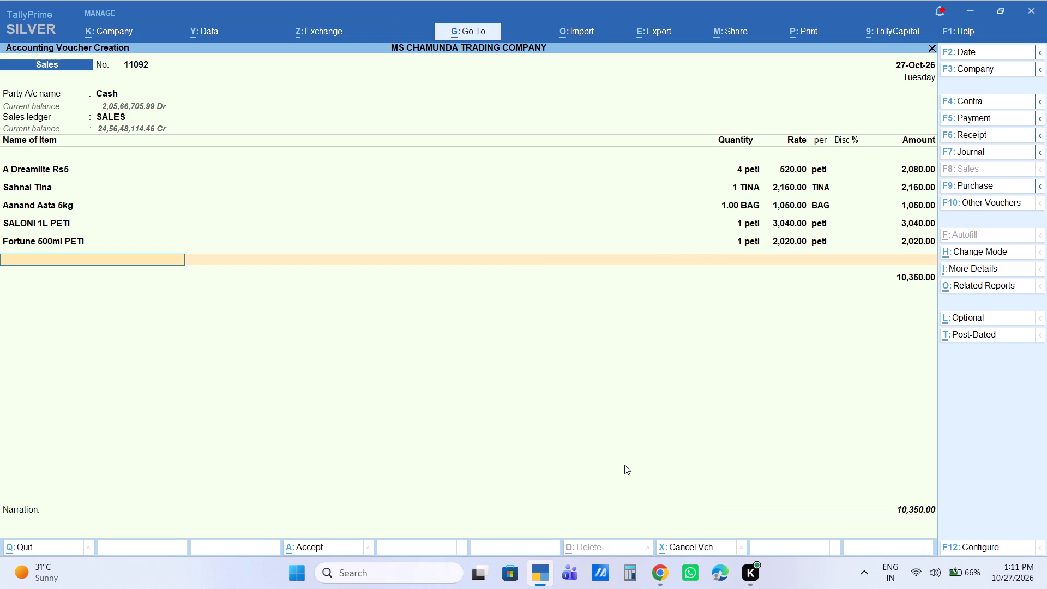
Add the item Taja Chai Rs10 Bag with a quantity of 1 bag and an amount of 3,060.
{"action": "type", "text": "TAJA"}
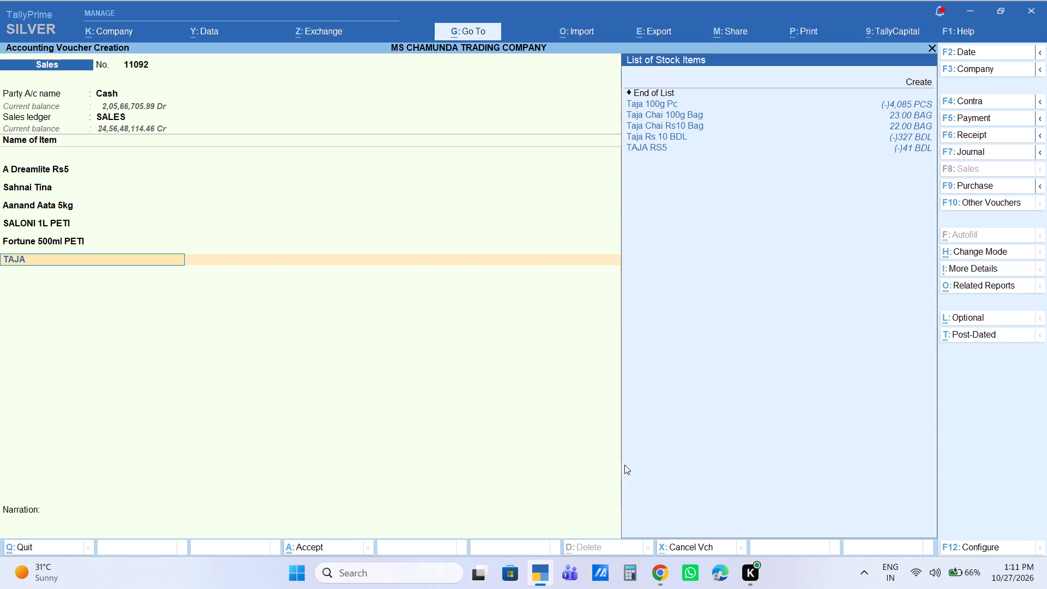
{"action": "key", "text": "Down"}
{"action": "key", "text": "Down"}
{"action": "key", "text": "Down"}
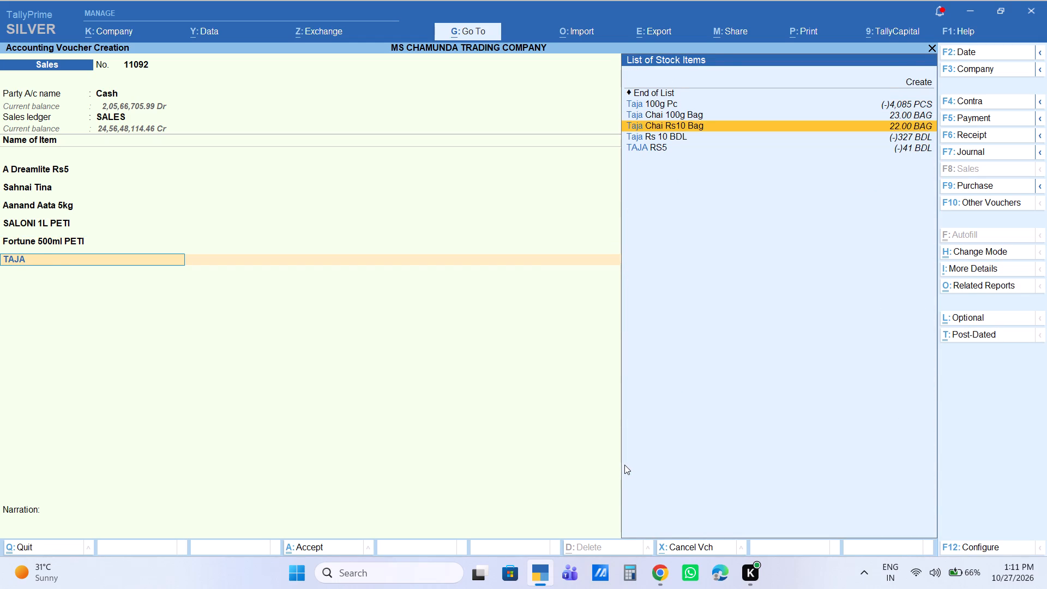
{"action": "key", "text": "Return"}
{"action": "key", "text": "1"}
{"action": "key", "text": "Return"}
{"action": "key", "text": "Return"}
{"action": "key", "text": "Return"}
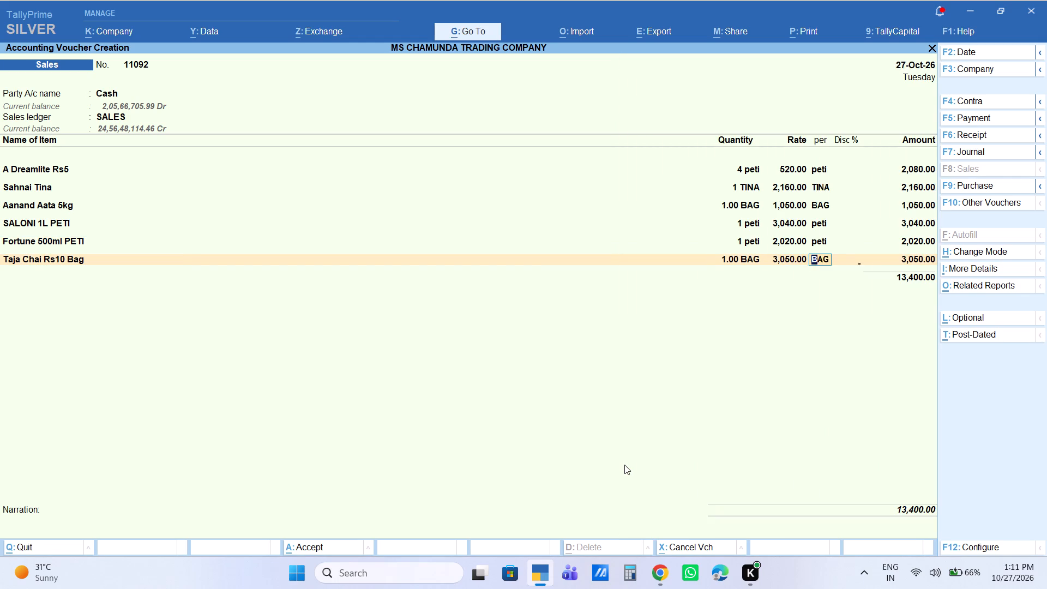
{"action": "key", "text": "Return"}
{"action": "type", "text": "3060"}
{"action": "key", "text": "Return"}
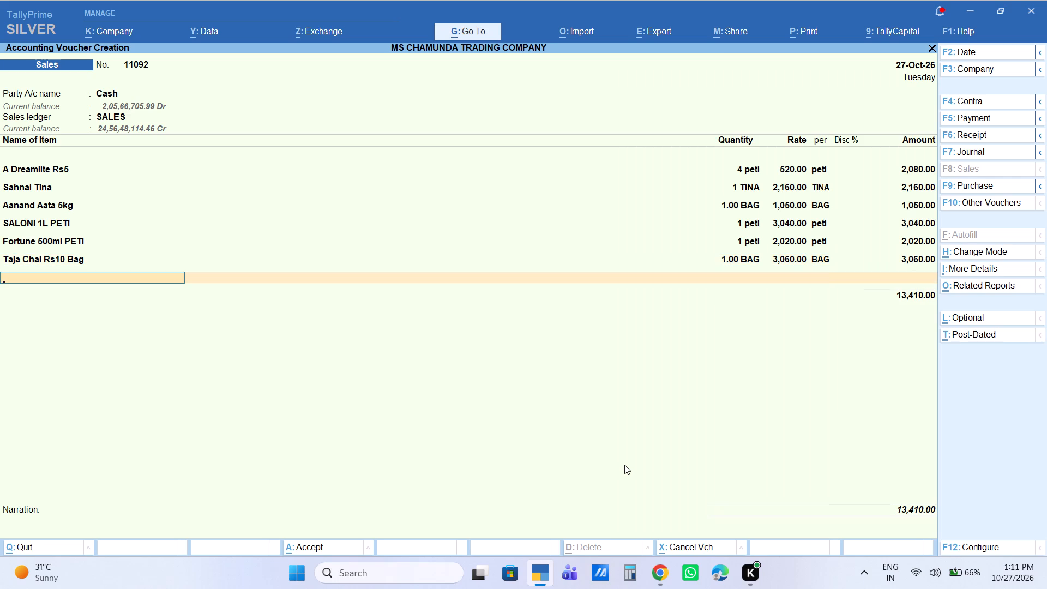
Add the item Surf Excel Rs10 Bag with a quantity of 1 bag at the default rate of 1,030.
{"action": "type", "text": "SURF"}
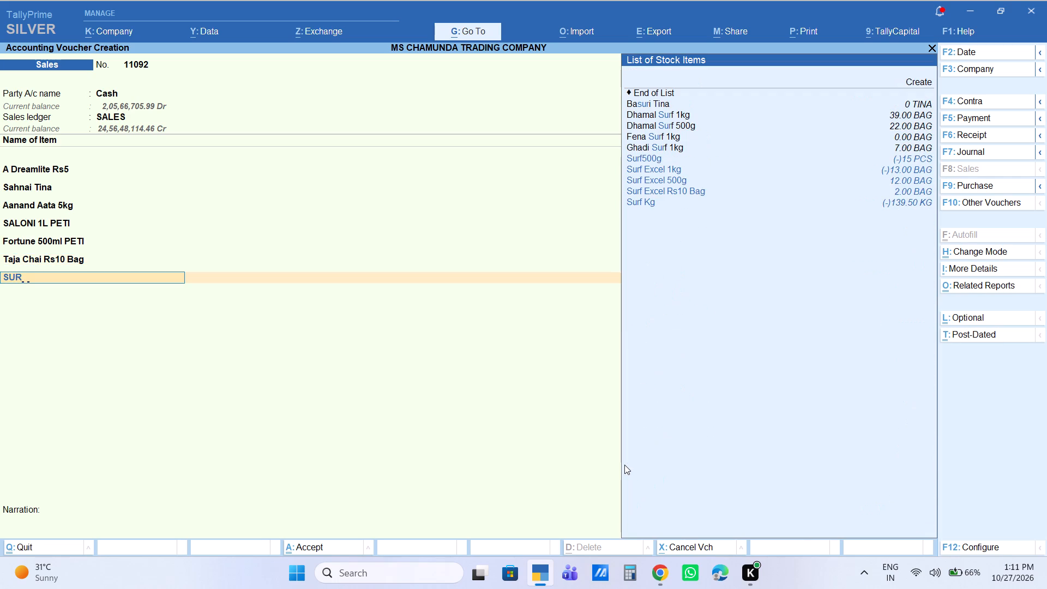
{"action": "key", "text": "Down"}
{"action": "key", "text": "Down"}
{"action": "key", "text": "Down"}
{"action": "key", "text": "Down"}
{"action": "key", "text": "Return"}
{"action": "key", "text": "1"}
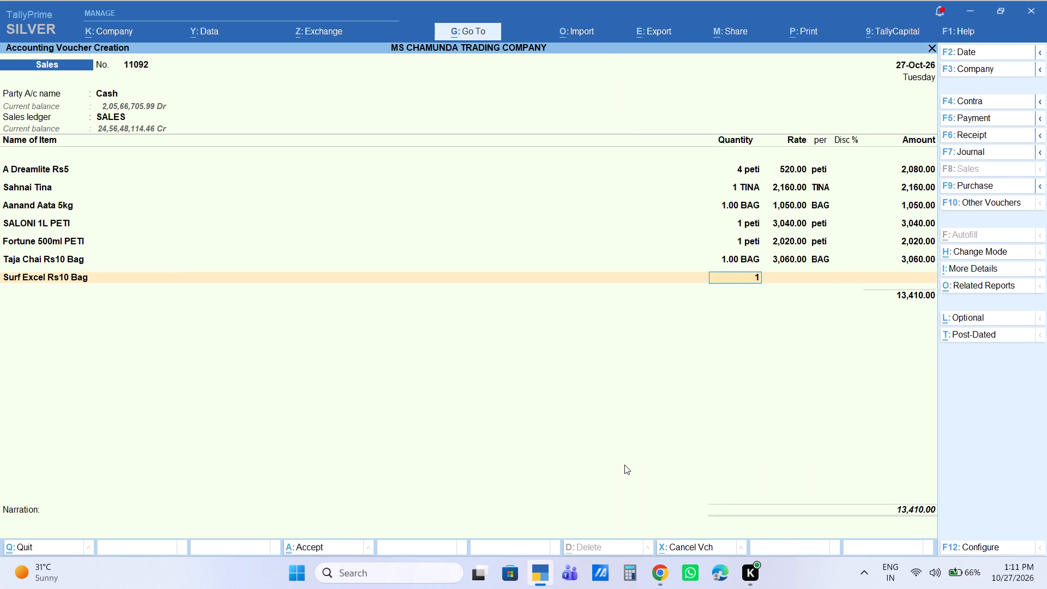
{"action": "key", "text": "Return"}
{"action": "key", "text": "Return"}
{"action": "key", "text": "Return"}
{"action": "key", "text": "Return"}
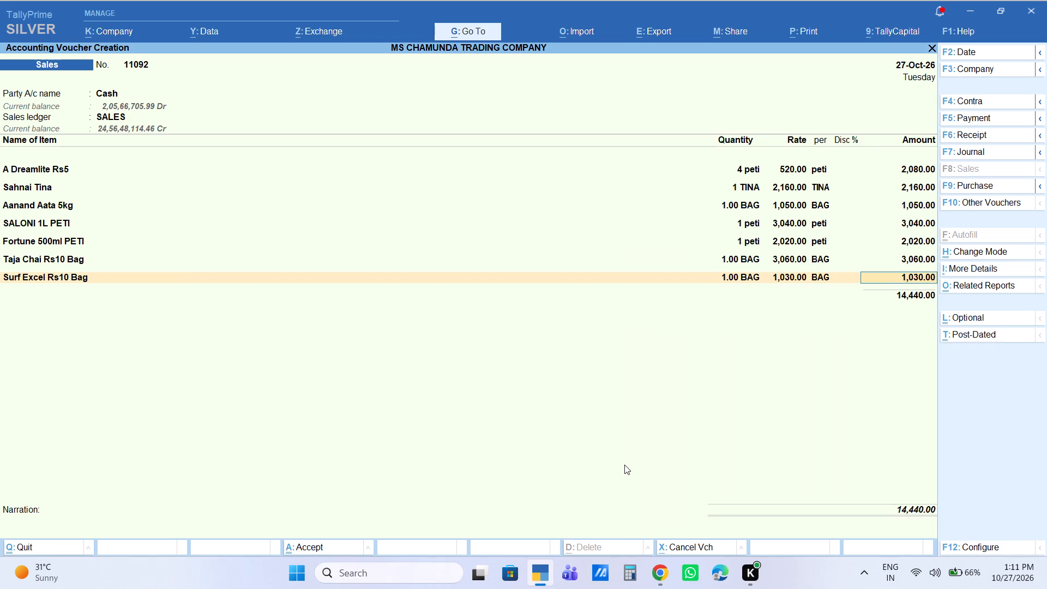
{"action": "key", "text": "Return"}
Add the item A Snacks Rs5 with a quantity of 1 peti at the default rate of 590.
{"action": "type", "text": "SNA"}
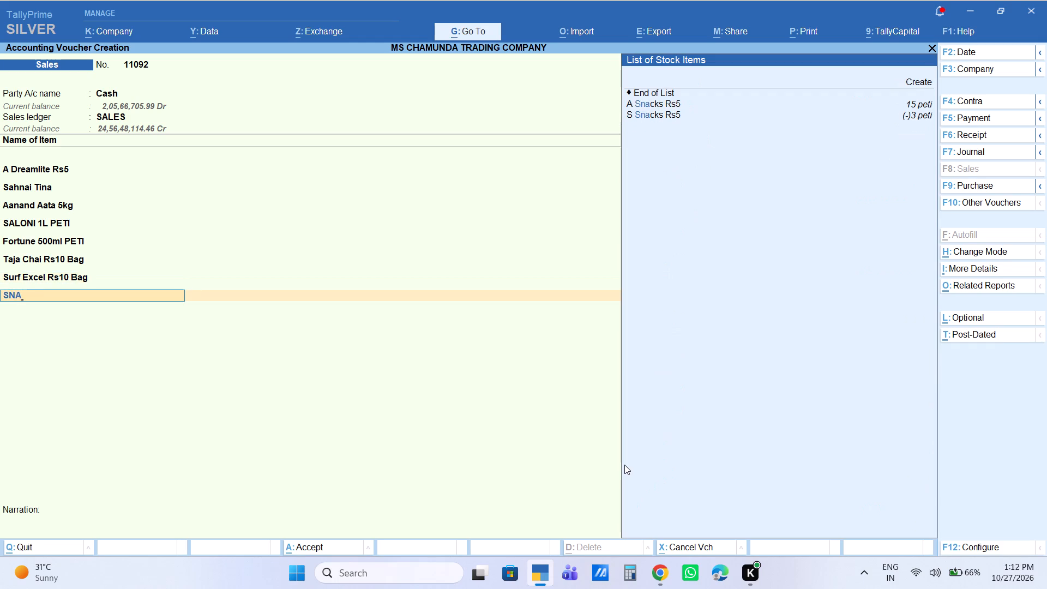
{"action": "key", "text": "Down"}
{"action": "key", "text": "Return"}
{"action": "key", "text": "1"}
{"action": "key", "text": "Return"}
{"action": "key", "text": "Return"}
{"action": "key", "text": "Return"}
{"action": "key", "text": "Return"}
{"action": "key", "text": "Return"}
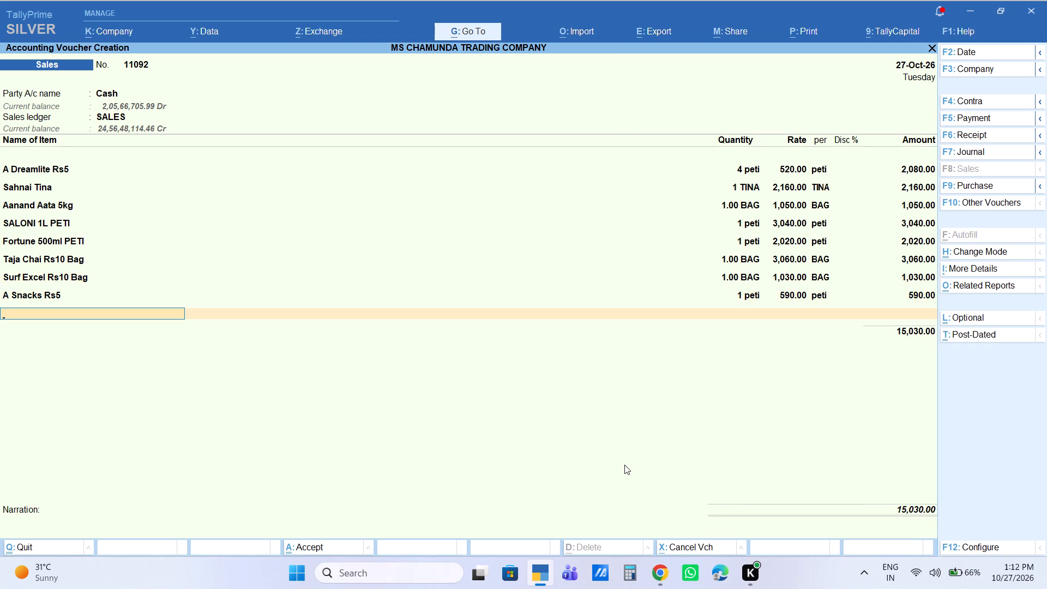
Add the item A Bakers Rs5 with a quantity of 1 peti at the default rate of 490.
{"action": "type", "text": "A BAK"}
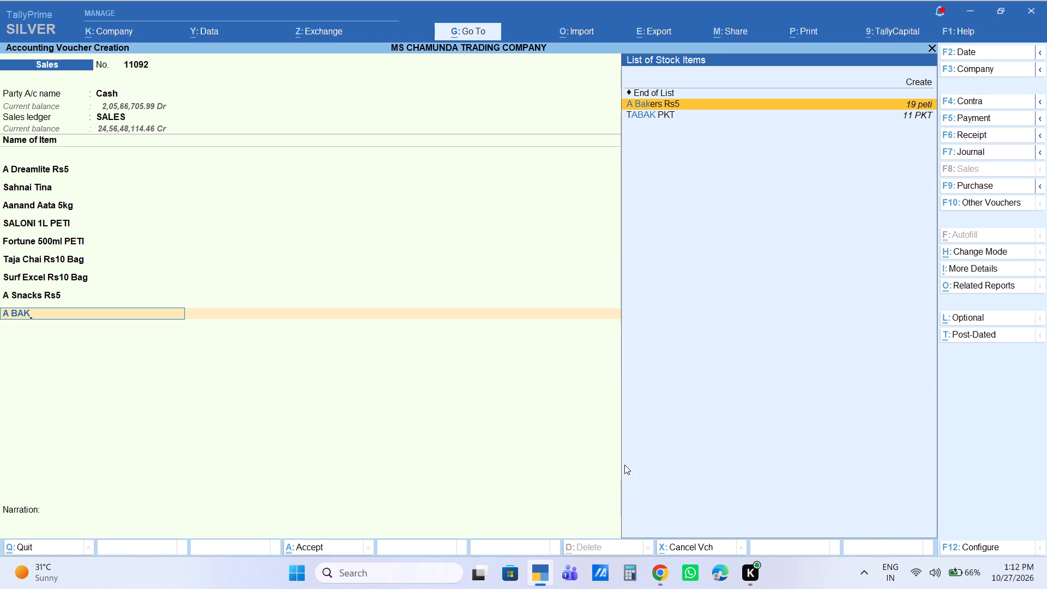
{"action": "key", "text": "Return"}
{"action": "key", "text": "1"}
{"action": "key", "text": "Return"}
{"action": "key", "text": "Return"}
{"action": "key", "text": "Return"}
{"action": "key", "text": "Return"}
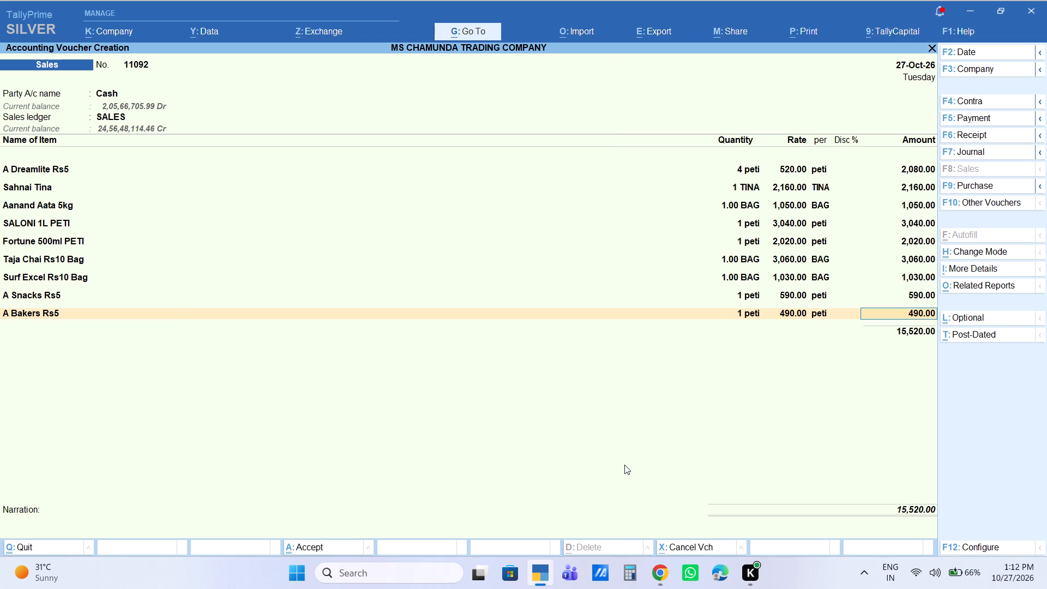
{"action": "key", "text": "Return"}
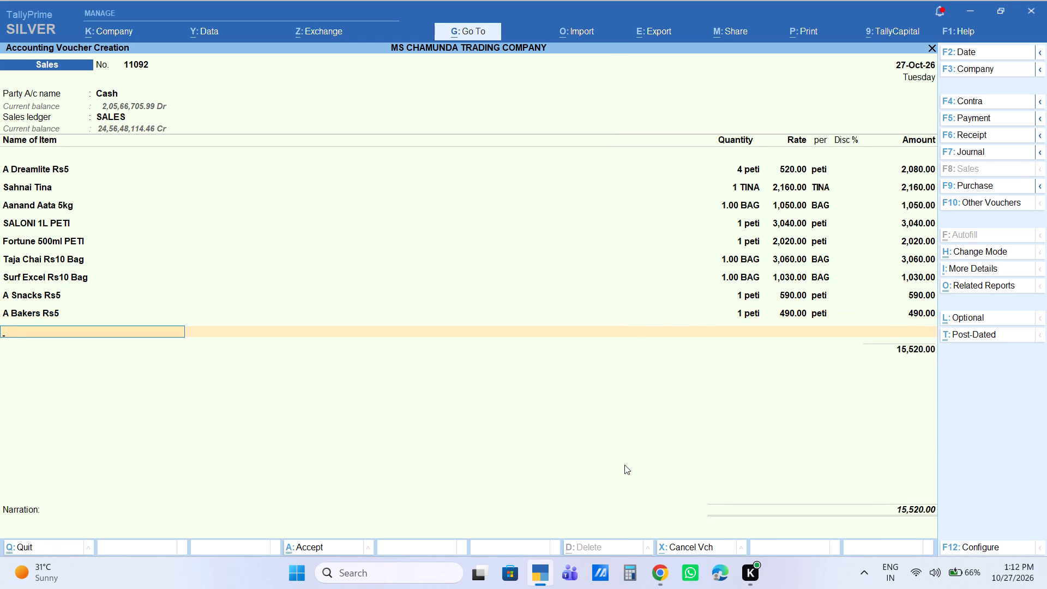
Add the item Gari Gola KG with a quantity of 1 KG and an amount of 450.
{"action": "type", "text": "GARI"}
{"action": "key", "text": "Return"}
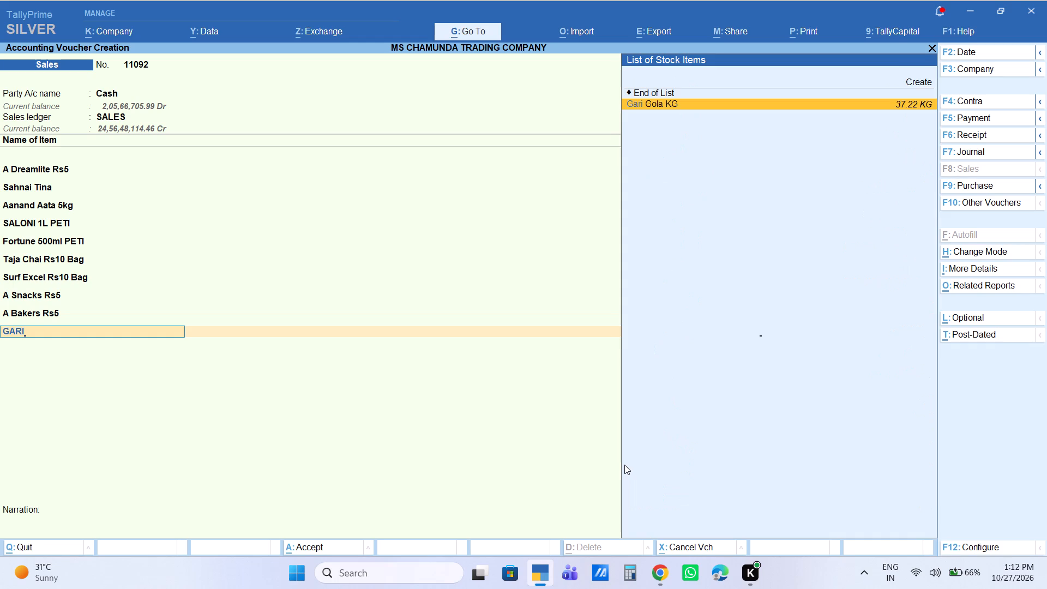
{"action": "key", "text": "1"}
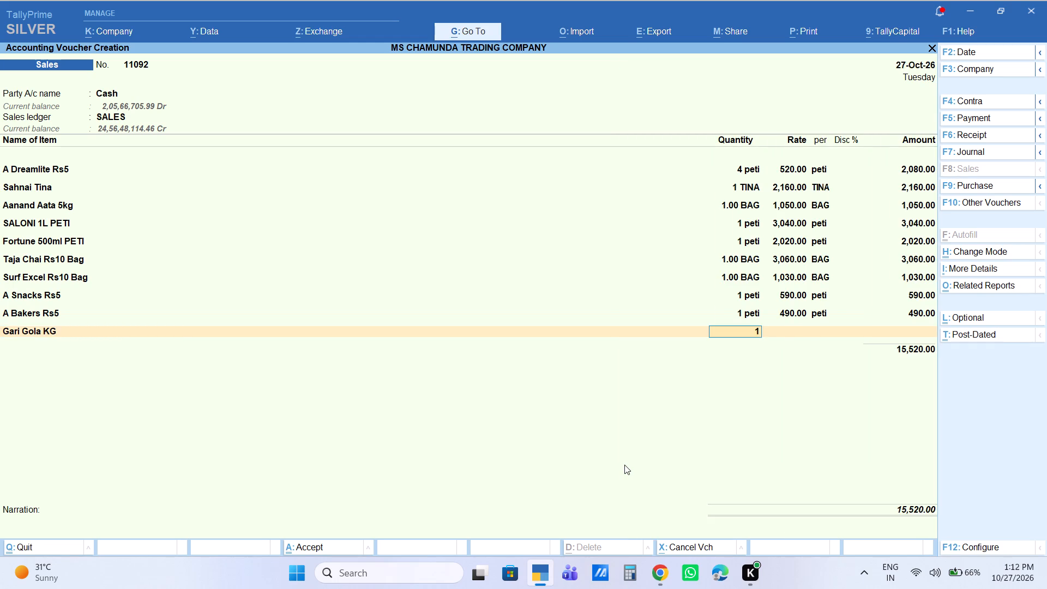
{"action": "key", "text": "Return"}
{"action": "key", "text": "Return"}
{"action": "key", "text": "Return"}
{"action": "key", "text": "Return"}
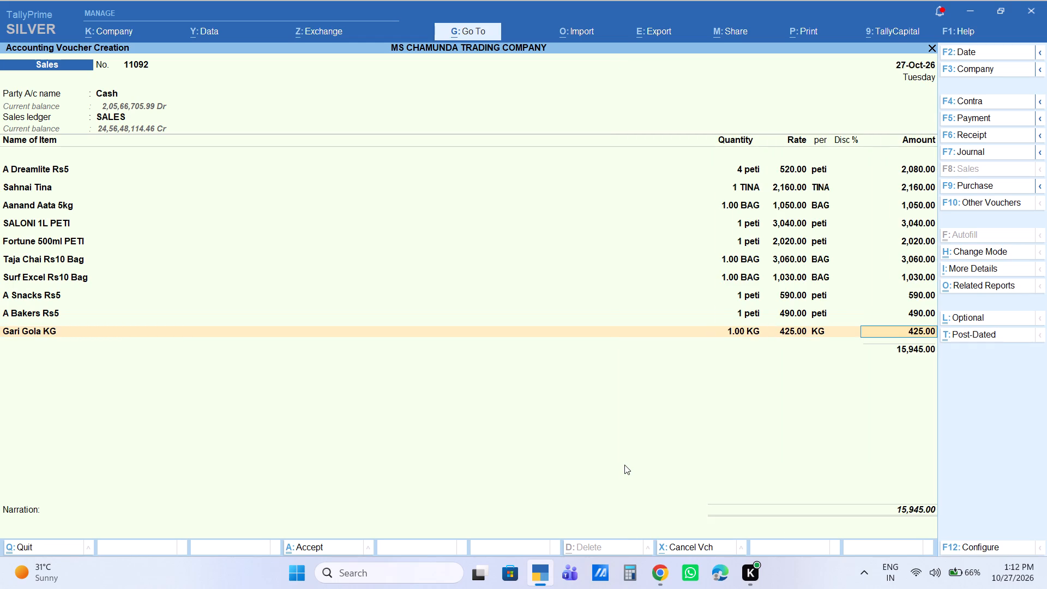
{"action": "type", "text": "450"}
{"action": "key", "text": "Return"}
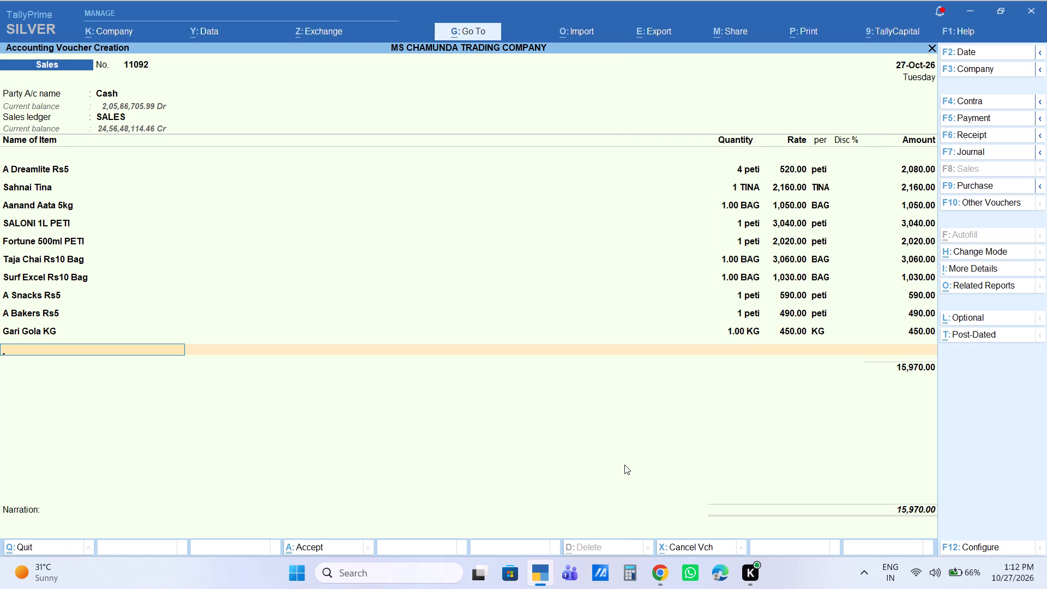
Add the item Dhaniya Gota Kg with a quantity of 1 KG at the default rate of 190.
{"action": "type", "text": "DHANIA"}
{"action": "key", "text": "Down"}
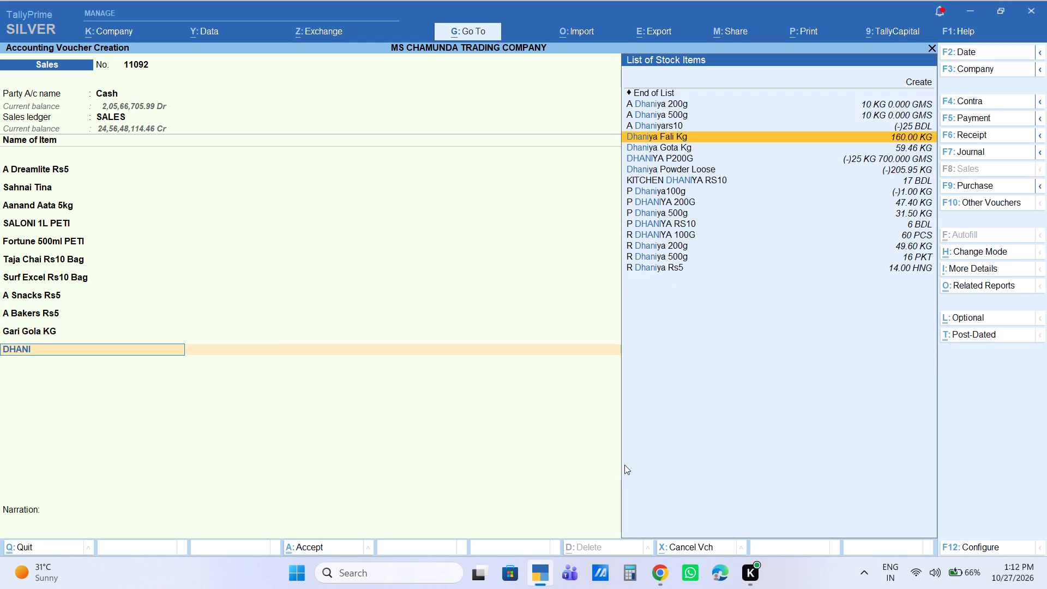
{"action": "key", "text": "Down"}
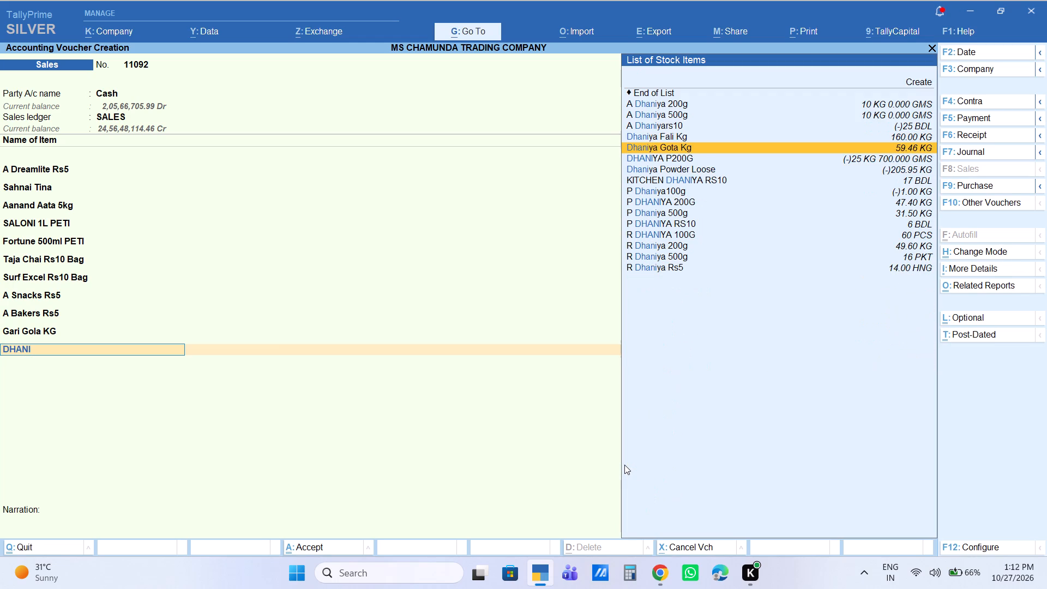
{"action": "key", "text": "Return"}
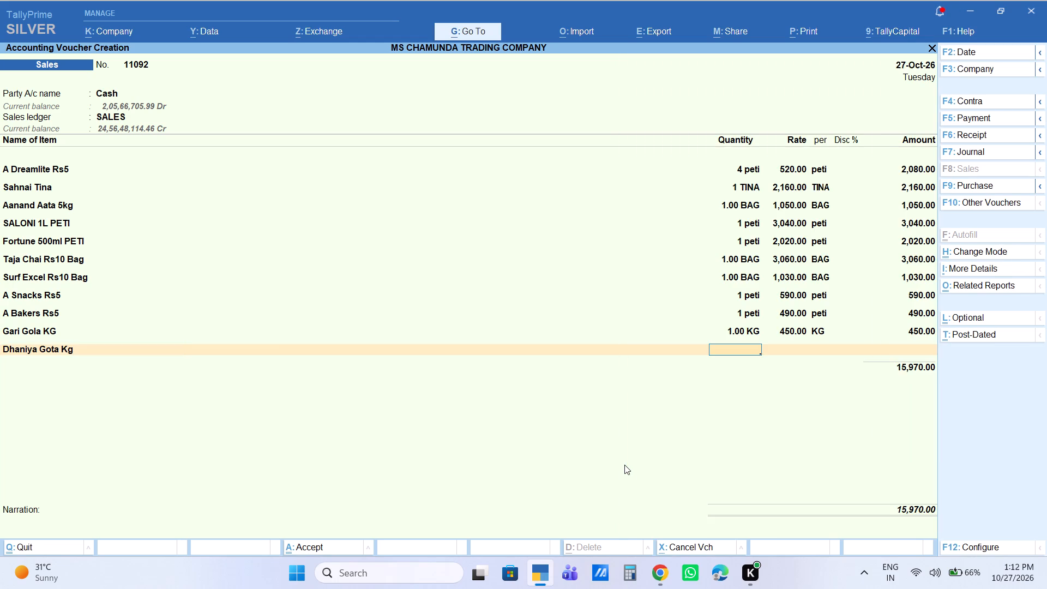
{"action": "key", "text": "1"}
{"action": "key", "text": "Return"}
{"action": "key", "text": "Return"}
{"action": "key", "text": "Return"}
{"action": "key", "text": "Return"}
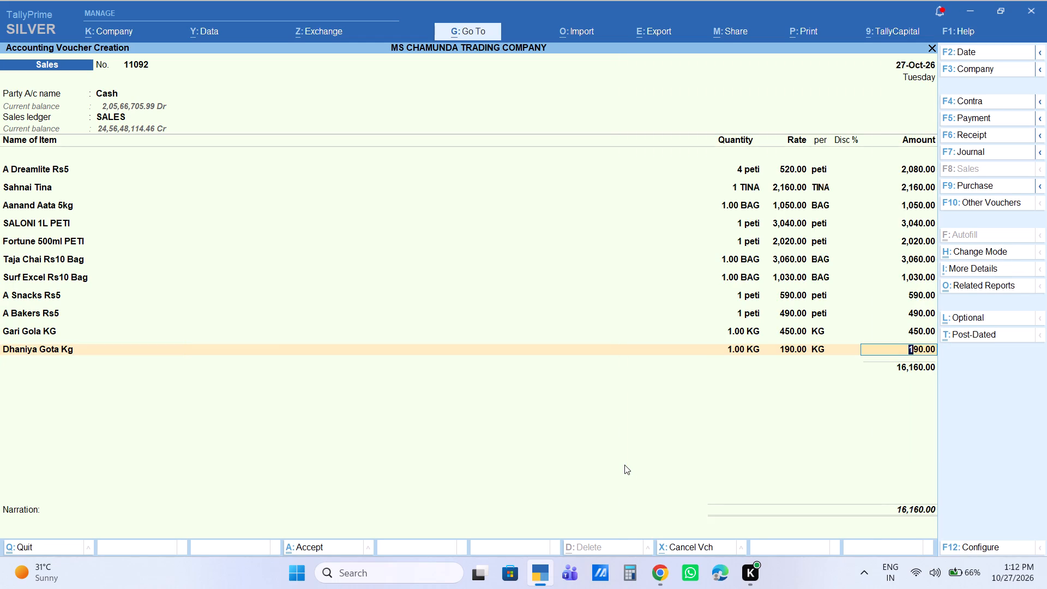
{"action": "key", "text": "Return"}
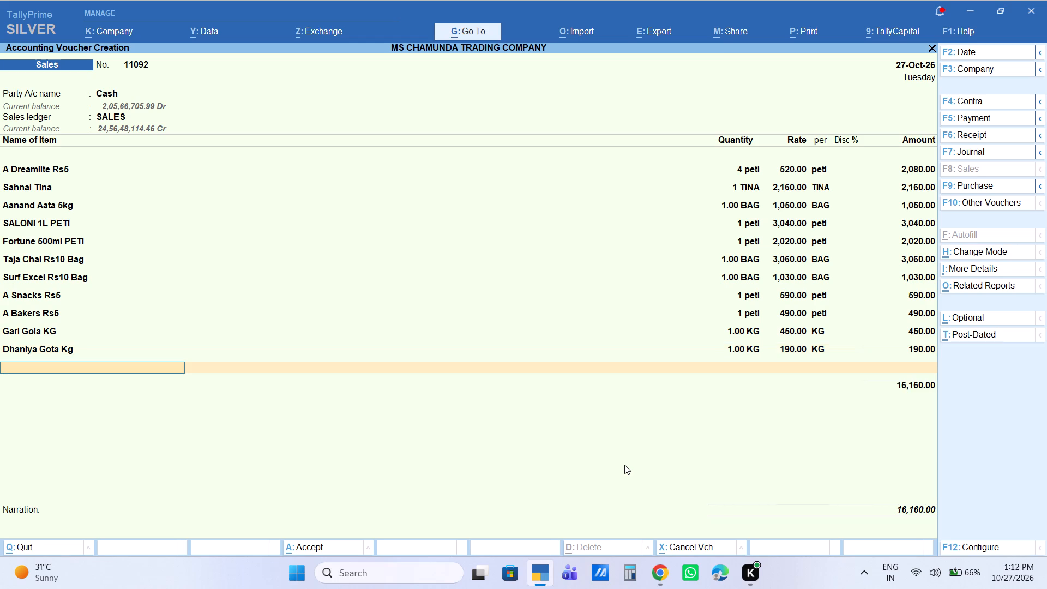
Add the item Saunf Mota KG with a quantity of 1 KG at the default rate of 160.
{"action": "type", "text": "MOTA"}
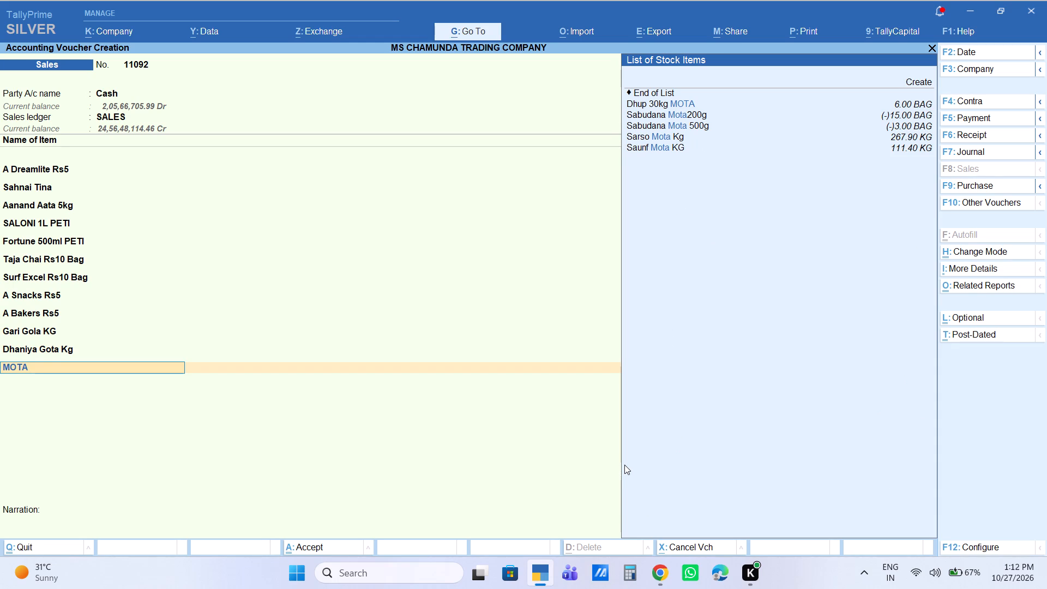
{"action": "key", "text": "Down"}
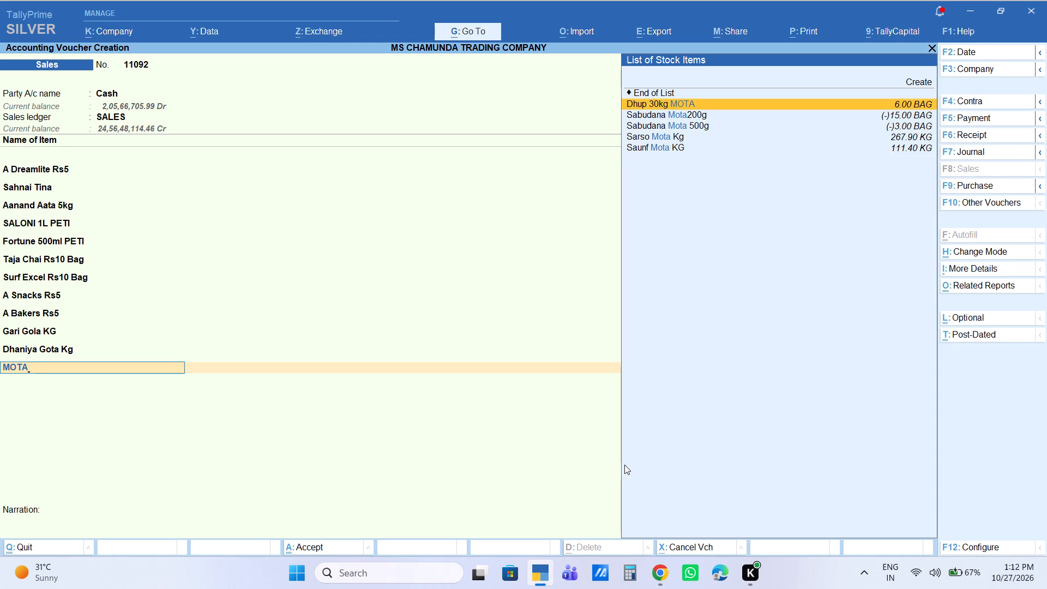
{"action": "key", "text": "Down"}
{"action": "key", "text": "Down"}
{"action": "key", "text": "Down"}
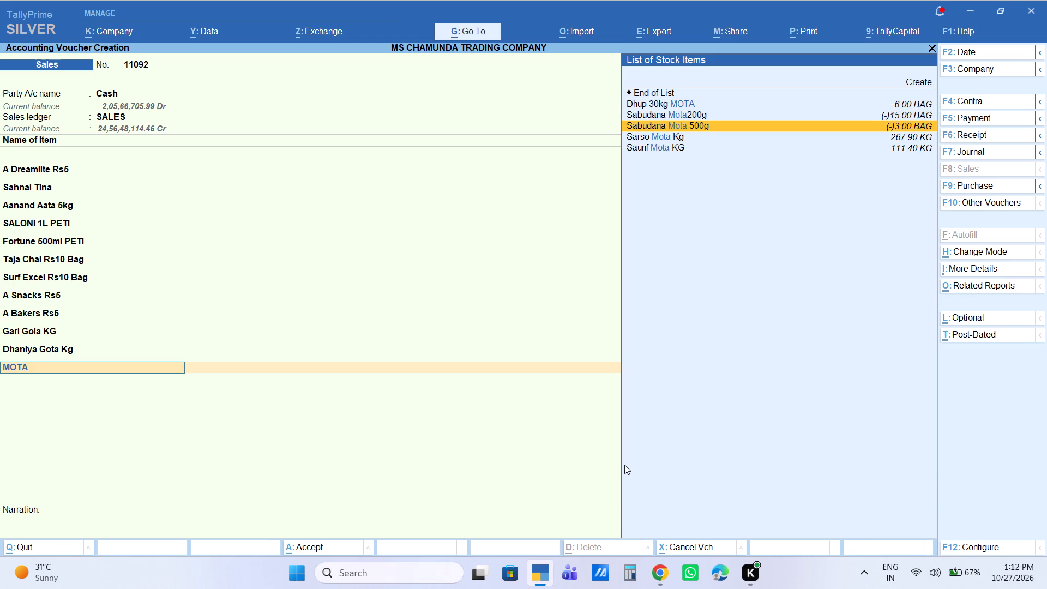
{"action": "key", "text": "Down"}
{"action": "key", "text": "Return"}
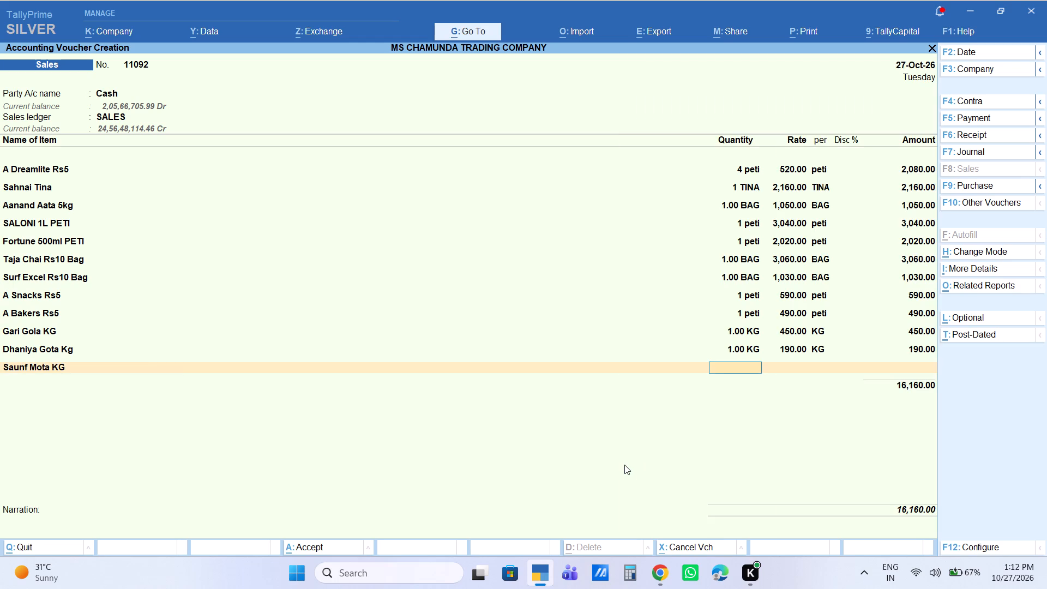
{"action": "key", "text": "1"}
{"action": "key", "text": "Return"}
{"action": "key", "text": "Return"}
{"action": "key", "text": "Return"}
{"action": "key", "text": "Return"}
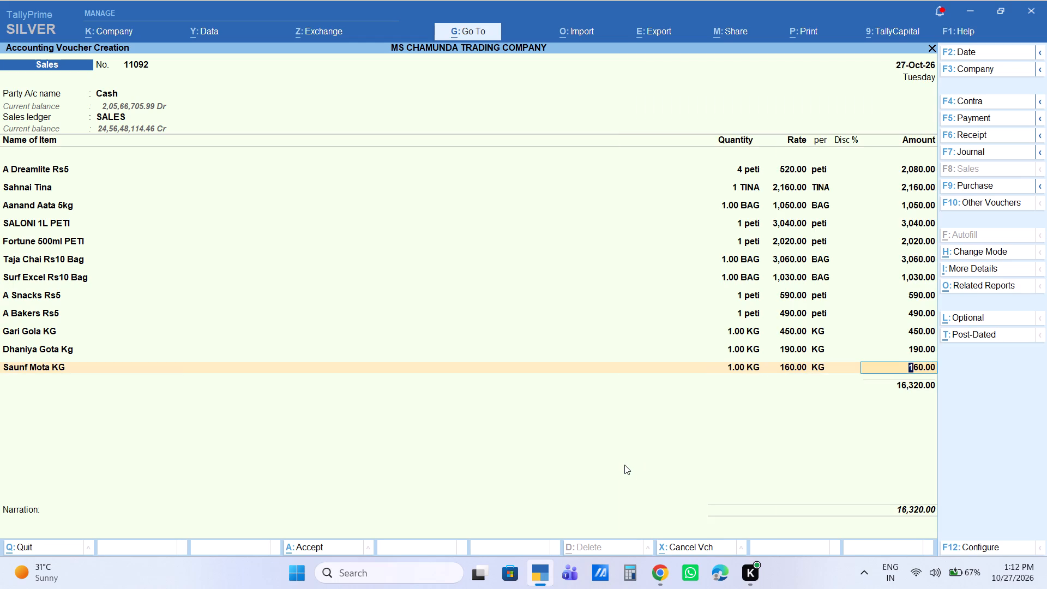
{"action": "key", "text": "Return"}
Close the item list and add a Labour Charge of 25 to the voucher.
{"action": "key", "text": "Return"}
{"action": "type", "text": "LA"}
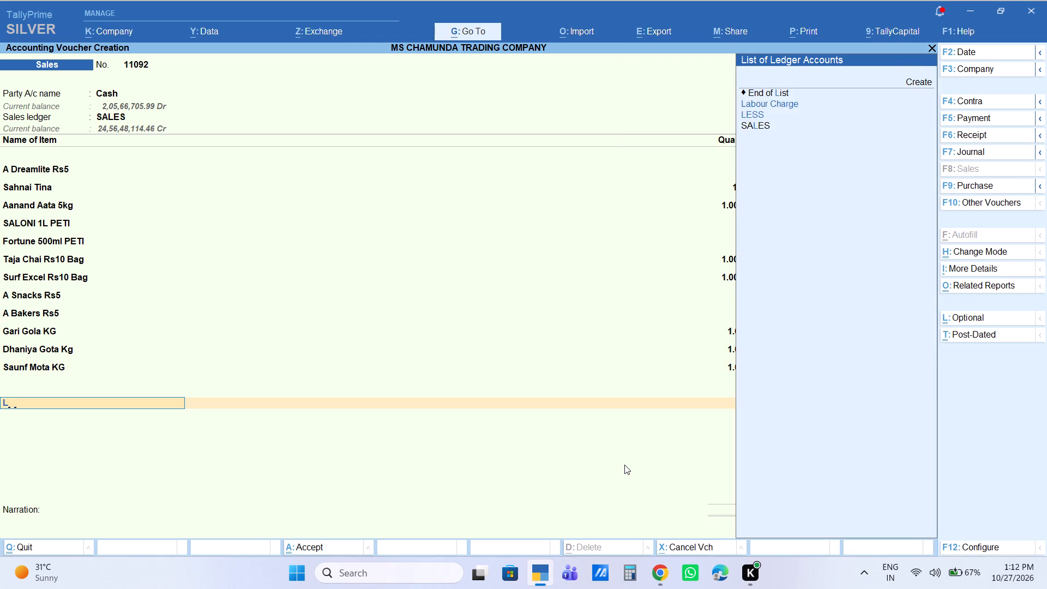
{"action": "key", "text": "Return"}
{"action": "key", "text": "Return"}
{"action": "type", "text": "25"}
{"action": "key", "text": "Return"}
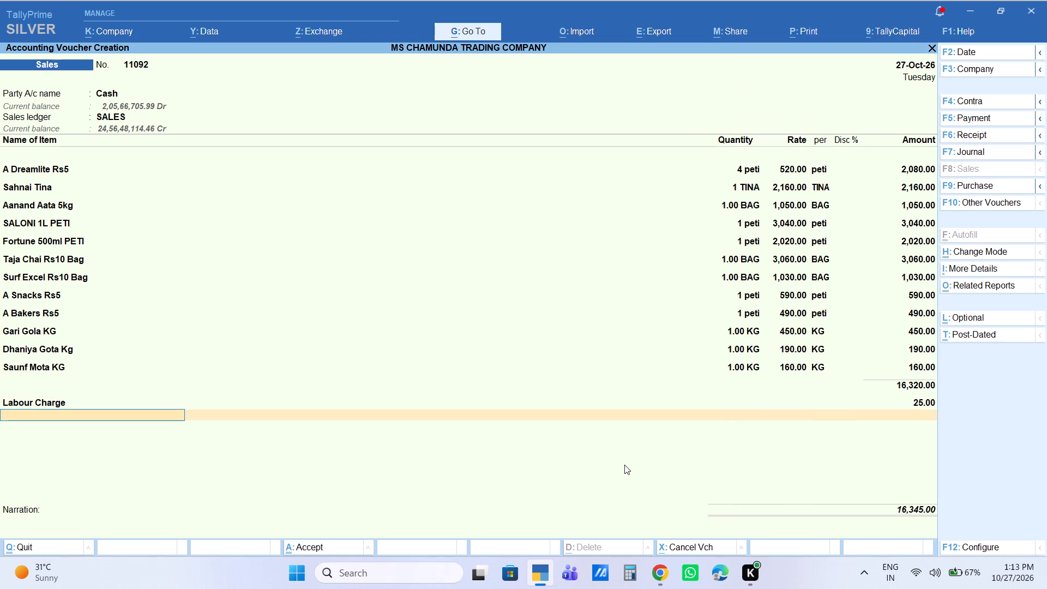
{"action": "key", "text": "BackSpace"}
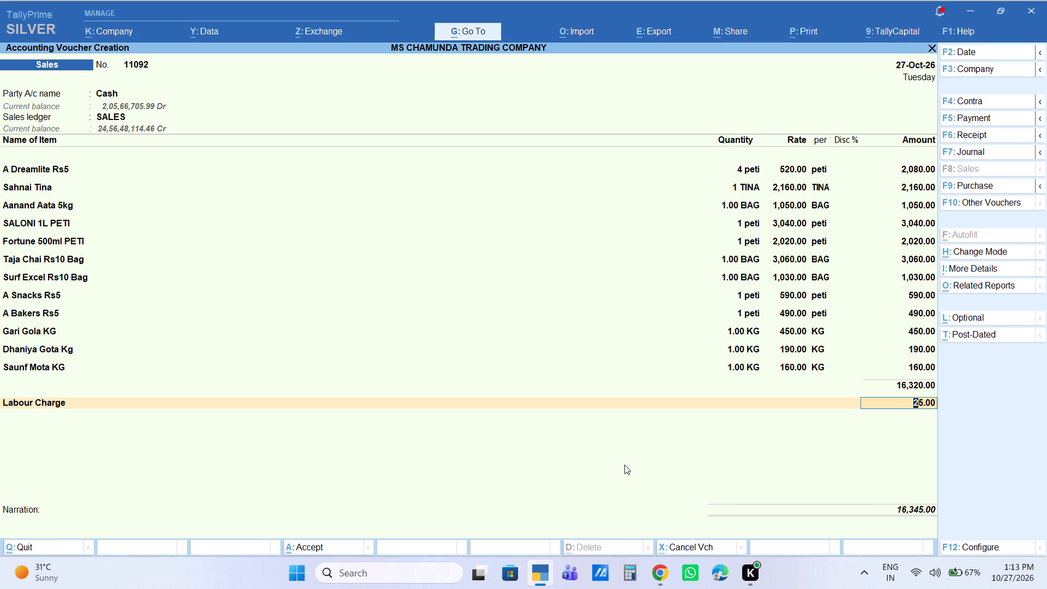
{"action": "key", "text": "Return"}
Finish the ledger entries and save the sales voucher without a narration.
{"action": "key", "text": "Return"}
{"action": "key", "text": "Return"}
{"action": "key", "text": "Return"}
{"action": "key", "text": "Return"}
Set Cash as the party of the new sales voucher, keeping the default party details and the SALES ledger.
{"action": "type", "text": "CAS"}
{"action": "key", "text": "Return"}
{"action": "key", "text": "Return"}
{"action": "key", "text": "Return"}
{"action": "key", "text": "Return"}
{"action": "key", "text": "Return"}
{"action": "key", "text": "Return"}
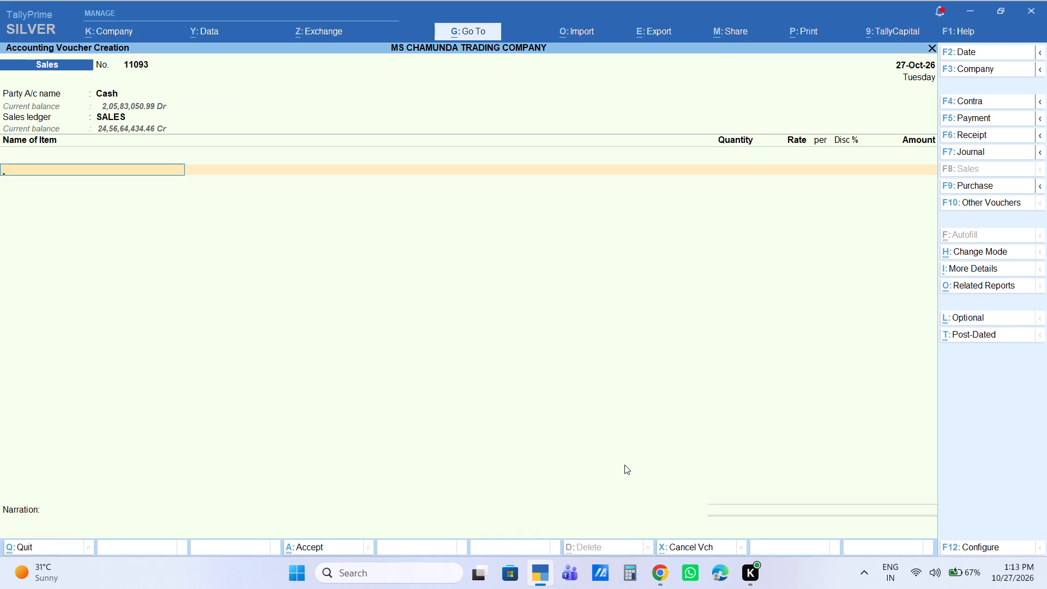
Add the item LAJWAB BESAN26KG with a quantity of 2 bags at the default rate of 1,250.
{"action": "type", "text": "LAJWA"}
{"action": "key", "text": "Return"}
{"action": "key", "text": "2"}
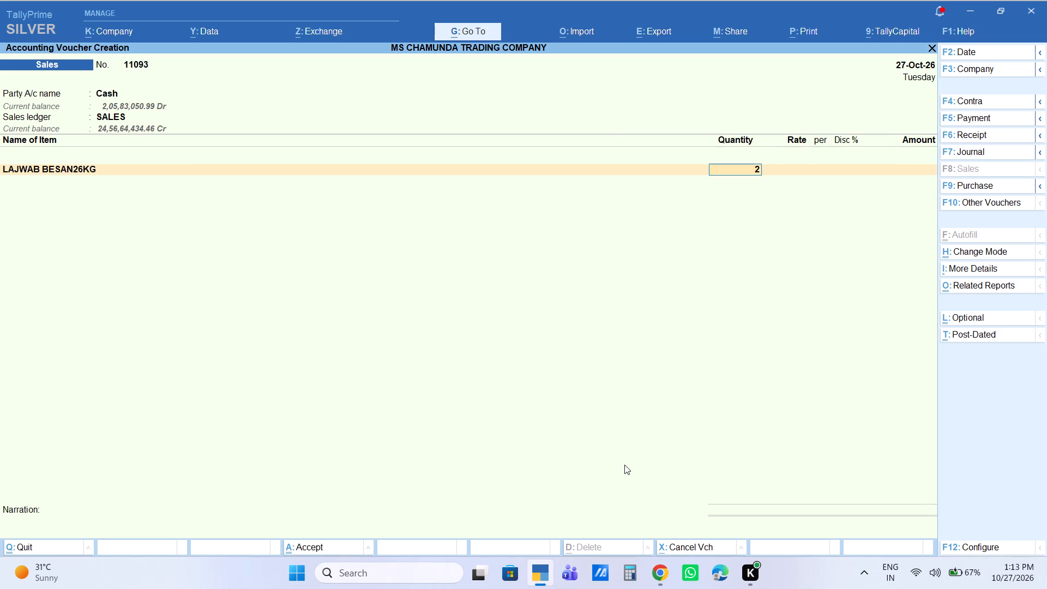
{"action": "key", "text": "Return"}
{"action": "key", "text": "Return"}
{"action": "key", "text": "Return"}
{"action": "key", "text": "Return"}
{"action": "key", "text": "Return"}
Save the sales voucher without extra charges or a narration.
{"action": "key", "text": "Return"}
{"action": "key", "text": "Return"}
{"action": "key", "text": "Return"}
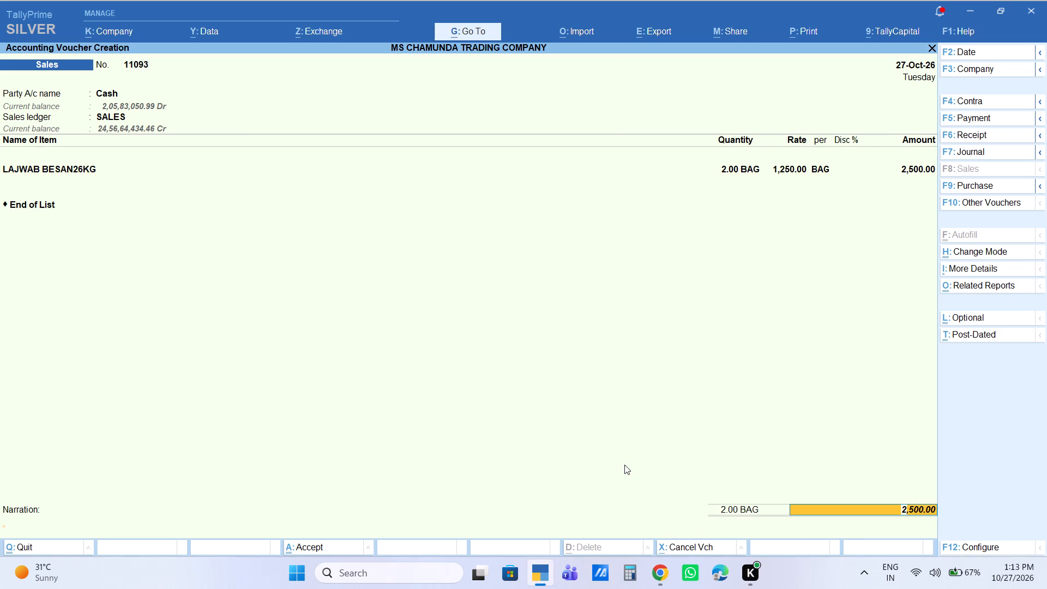
{"action": "key", "text": "Return"}
{"action": "key", "text": "Return"}
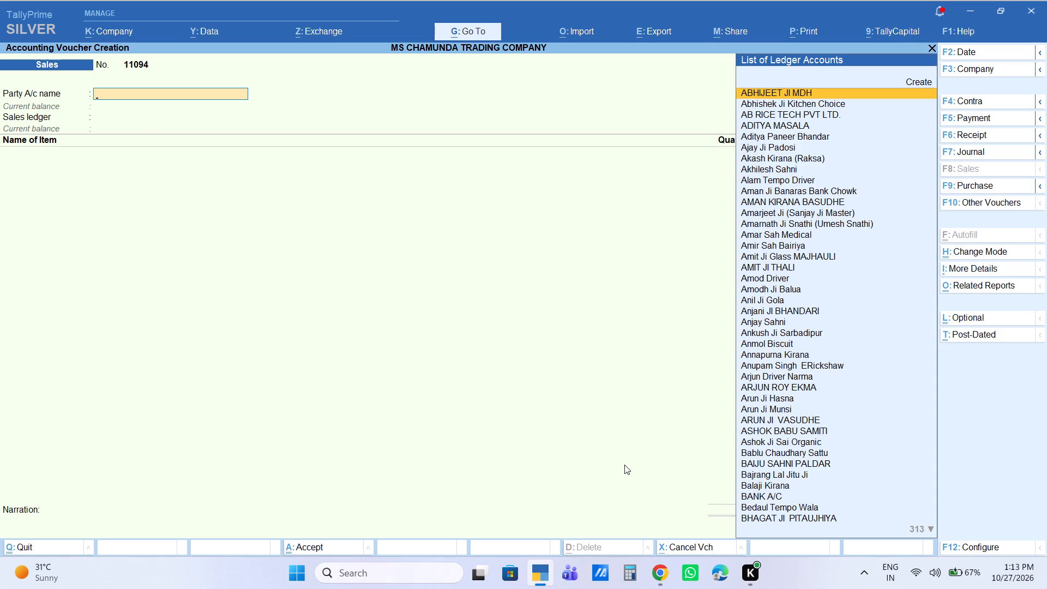
Set Cash as the party of the new sales voucher, keeping the default party details and the SALES ledger.
{"action": "type", "text": "CAS"}
{"action": "key", "text": "Return"}
{"action": "key", "text": "Return"}
{"action": "key", "text": "Return"}
{"action": "key", "text": "Return"}
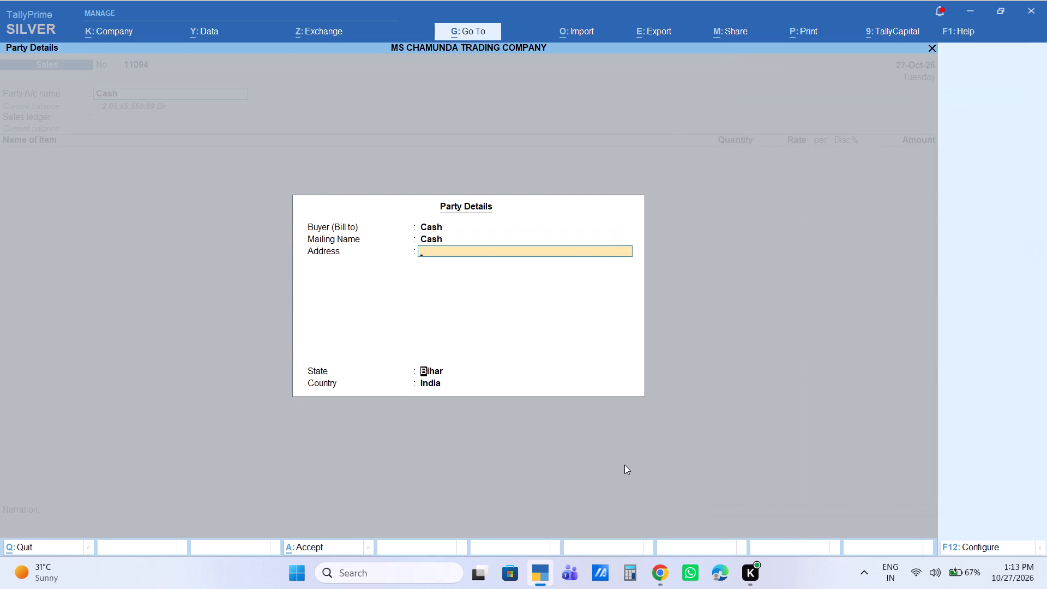
{"action": "key", "text": "Return"}
{"action": "key", "text": "Return"}
Add the item SOOJI 500G with a quantity of 1 jhola at the default rate of 460.
{"action": "key", "text": "s"}
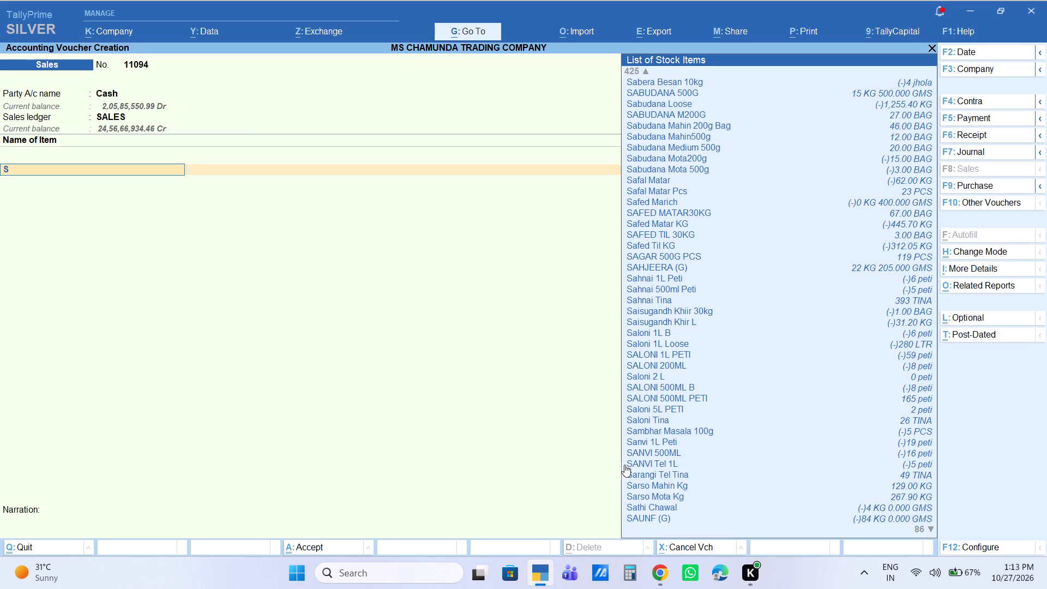
{"action": "type", "text": "OOJI"}
{"action": "key", "text": "5"}
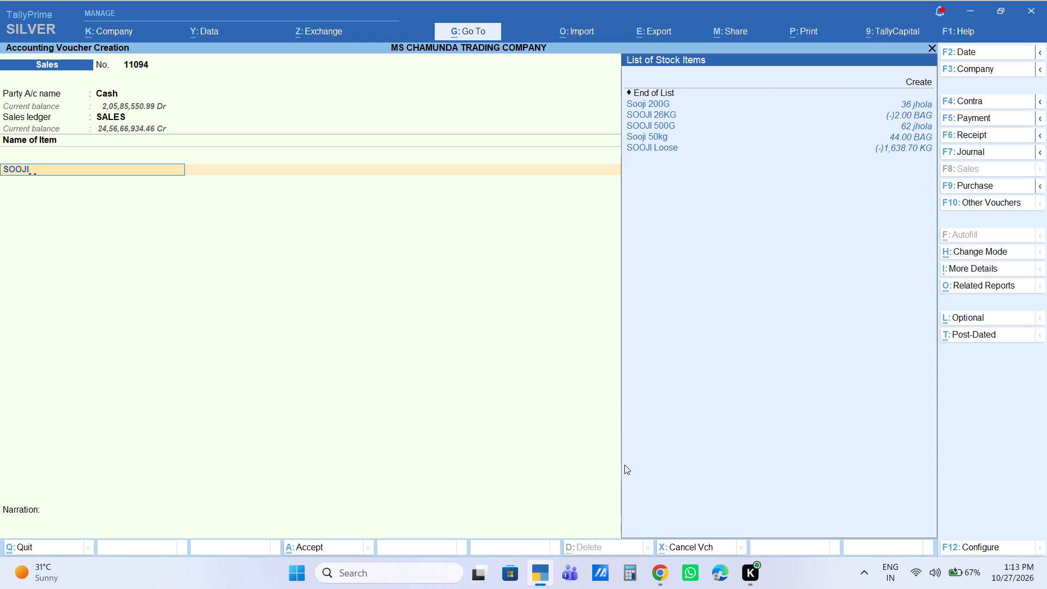
{"action": "key", "text": "Down"}
{"action": "key", "text": "Return"}
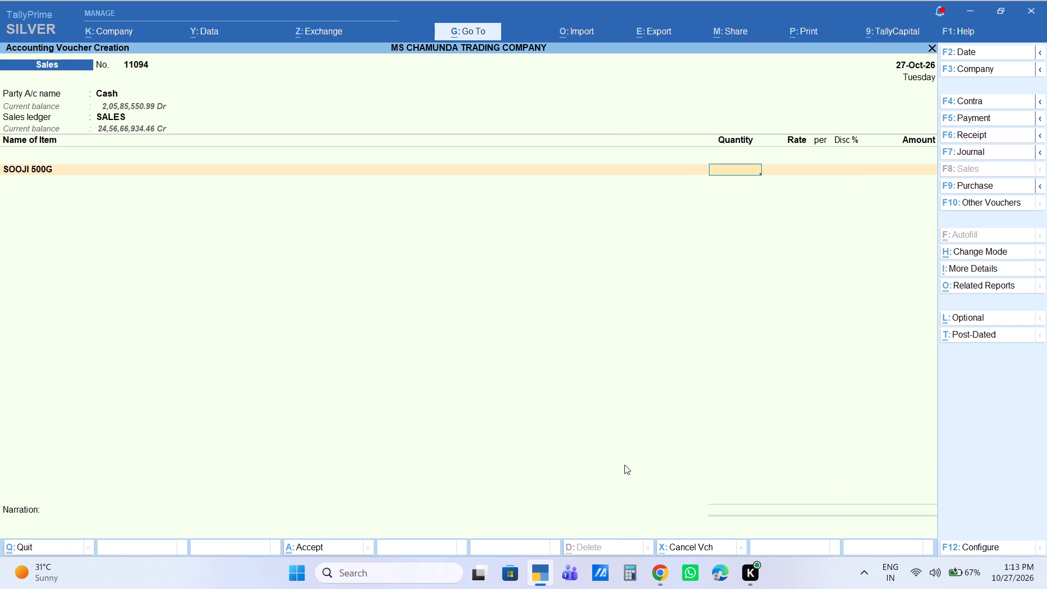
{"action": "key", "text": "1"}
{"action": "key", "text": "Return"}
{"action": "key", "text": "Return"}
{"action": "key", "text": "Return"}
{"action": "key", "text": "Return"}
{"action": "key", "text": "Return"}
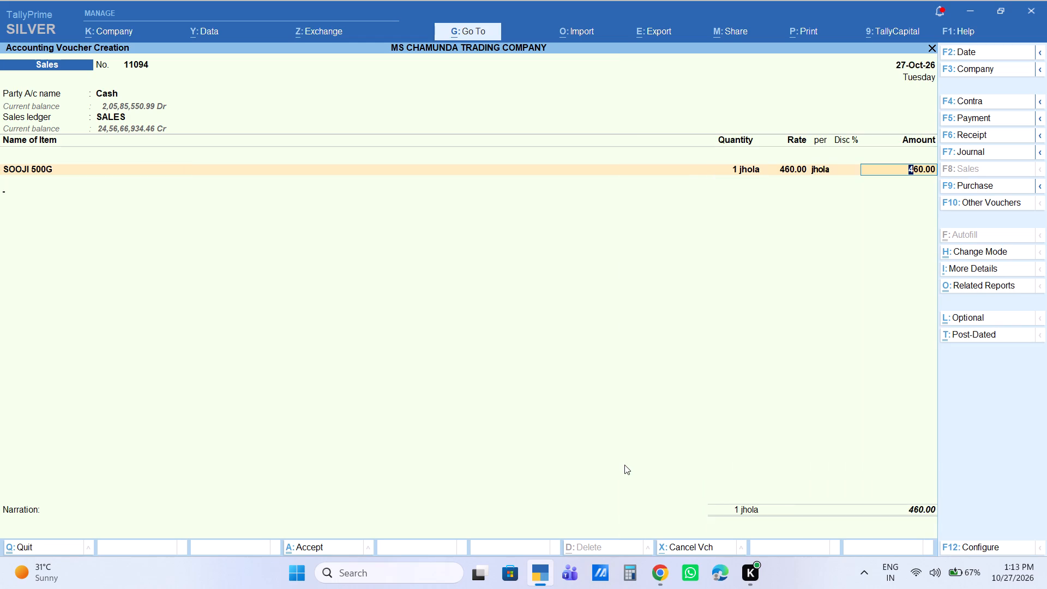
Add the item R GARAM RS5 BdL with a quantity of 1 BDL at the default rate of 180.
{"action": "type", "text": "R GARA"}
{"action": "key", "text": "Down"}
{"action": "key", "text": "Down"}
{"action": "key", "text": "Down"}
{"action": "key", "text": "Down"}
{"action": "key", "text": "Down"}
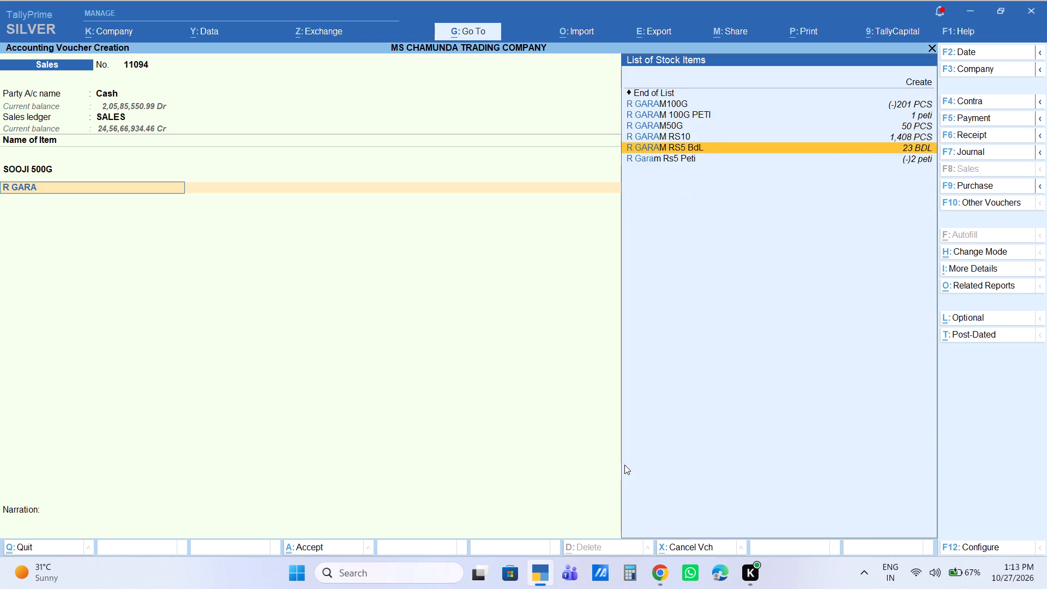
{"action": "key", "text": "Return"}
{"action": "key", "text": "1"}
{"action": "key", "text": "Return"}
{"action": "key", "text": "Return"}
{"action": "key", "text": "Return"}
{"action": "key", "text": "Return"}
{"action": "key", "text": "Return"}
{"action": "key", "text": "Return"}
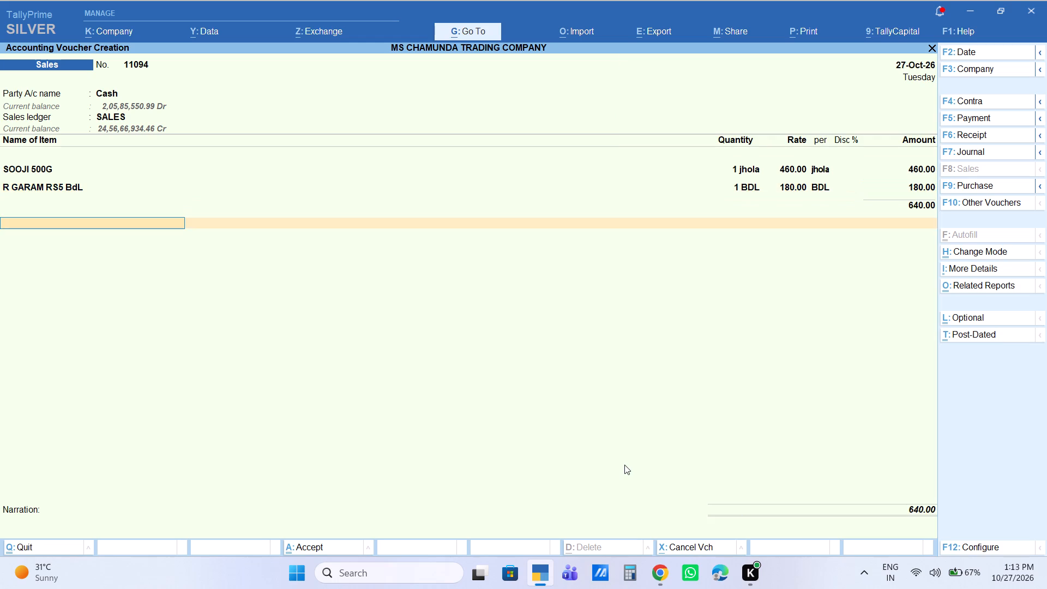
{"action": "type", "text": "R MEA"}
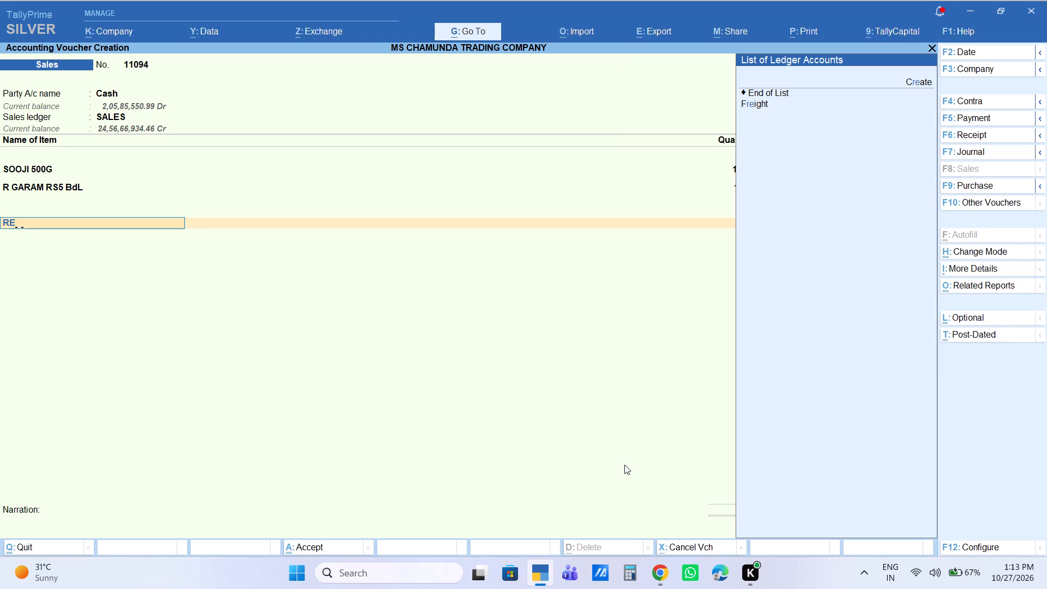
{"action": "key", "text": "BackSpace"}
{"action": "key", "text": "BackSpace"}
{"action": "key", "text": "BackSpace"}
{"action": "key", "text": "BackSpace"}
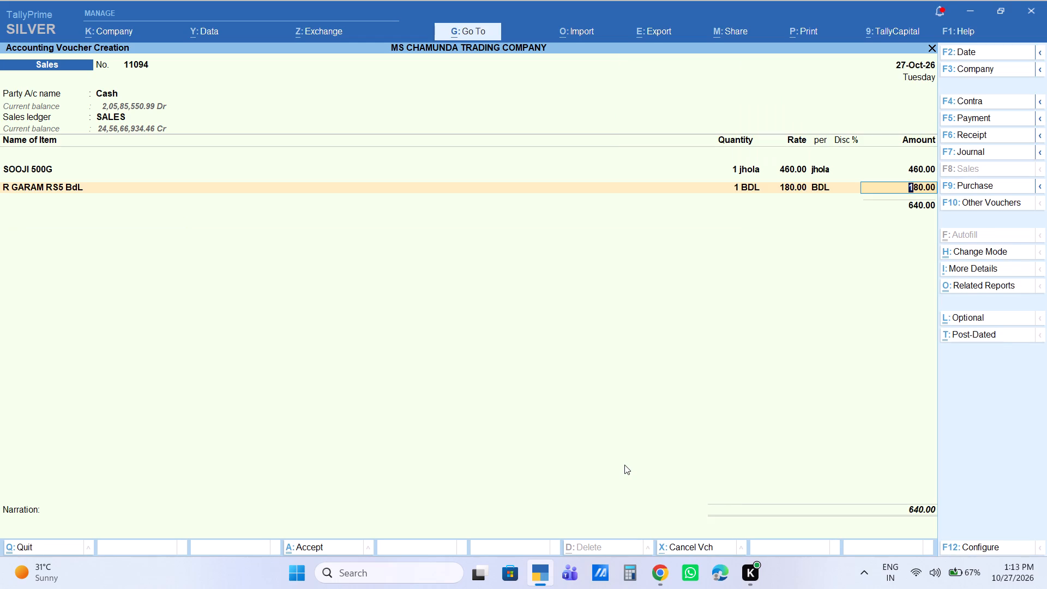
Add the item R Meat Rs5 BDL with a quantity of 1 BDL at the default rate of 180.
{"action": "key", "text": "Return"}
{"action": "type", "text": "R MEA"}
{"action": "key", "text": "Down"}
{"action": "key", "text": "Down"}
{"action": "key", "text": "Down"}
{"action": "key", "text": "Down"}
{"action": "key", "text": "Down"}
{"action": "key", "text": "Return"}
{"action": "key", "text": "1"}
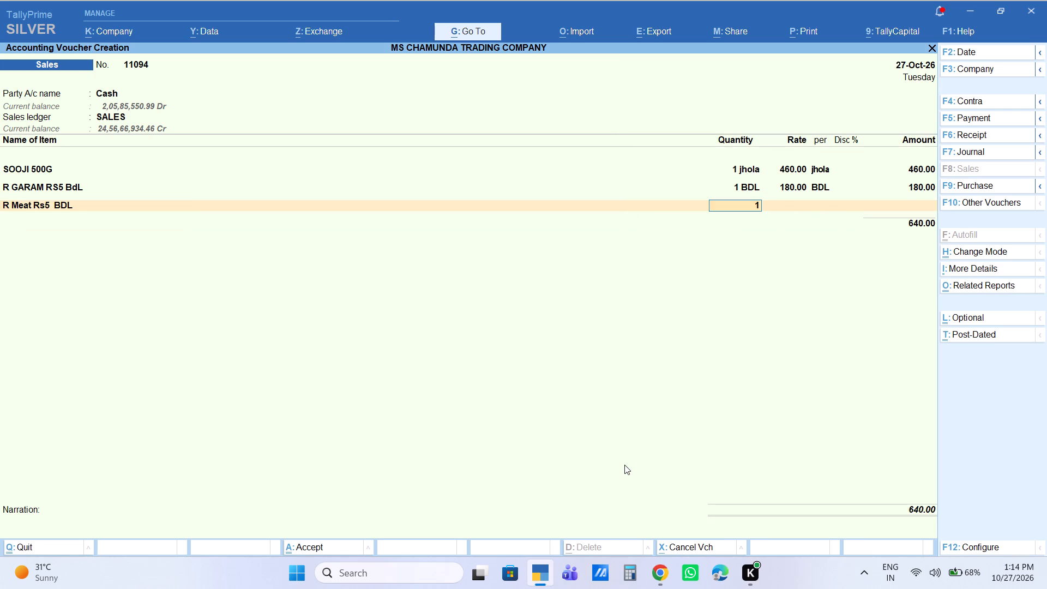
{"action": "key", "text": "Return"}
{"action": "key", "text": "Return"}
{"action": "key", "text": "Return"}
{"action": "key", "text": "Return"}
{"action": "key", "text": "Return"}
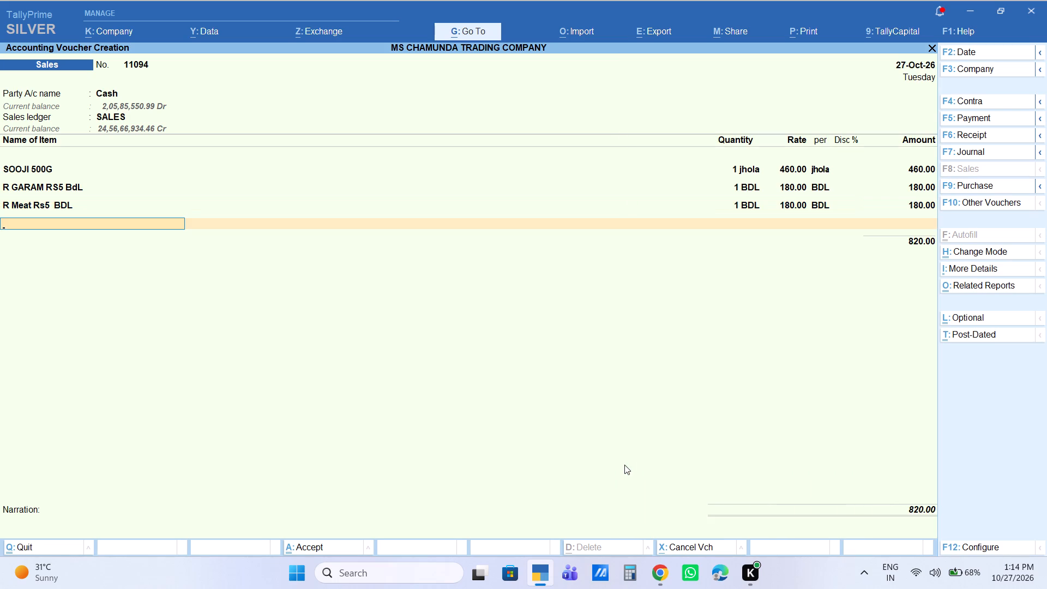
Add the item MASOOR DAL 30kg with a quantity of 1 BAG at the default rate of 2,100.
{"action": "type", "text": "MASOO"}
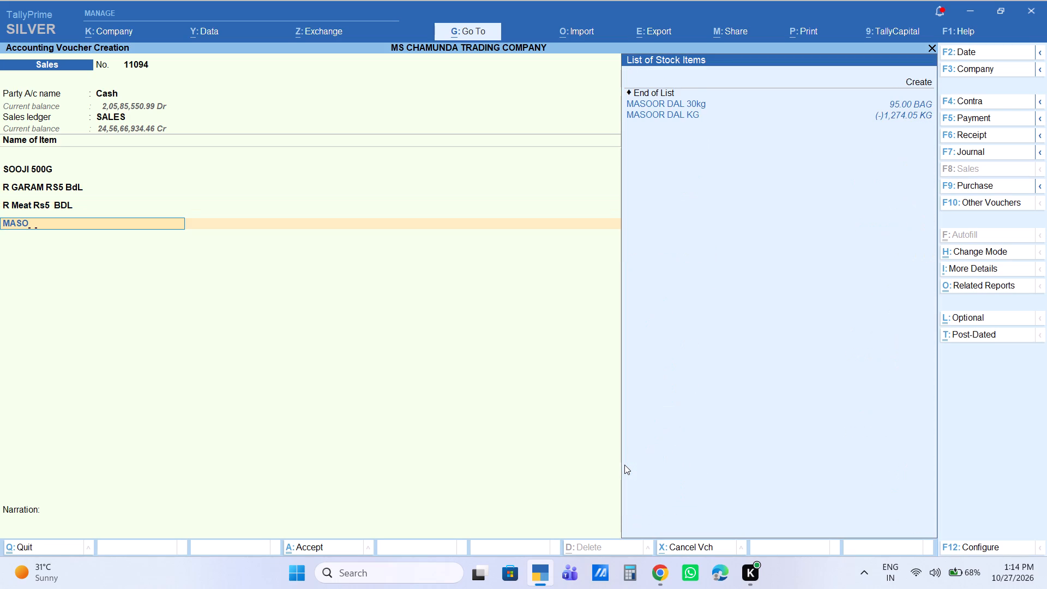
{"action": "key", "text": "Down"}
{"action": "key", "text": "Return"}
{"action": "key", "text": "1"}
{"action": "key", "text": "Return"}
{"action": "key", "text": "Return"}
{"action": "key", "text": "Return"}
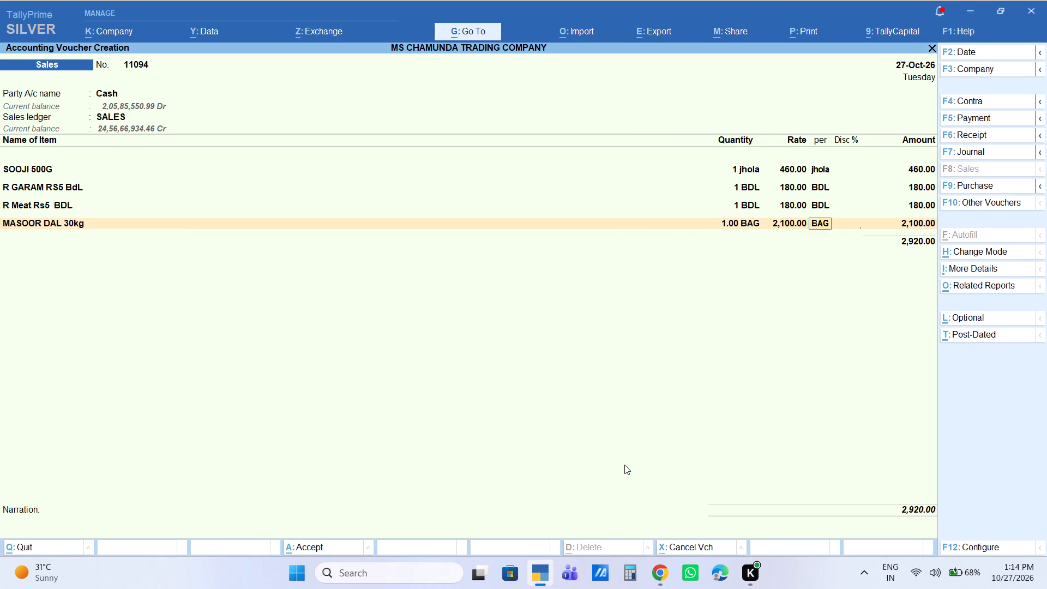
{"action": "key", "text": "Return"}
{"action": "key", "text": "Return"}
Add the item Ratna Miniket25kg with a quantity of 1 BAG and an amount of 1,225.
{"action": "type", "text": "RATNA"}
{"action": "key", "text": "Down"}
{"action": "key", "text": "Down"}
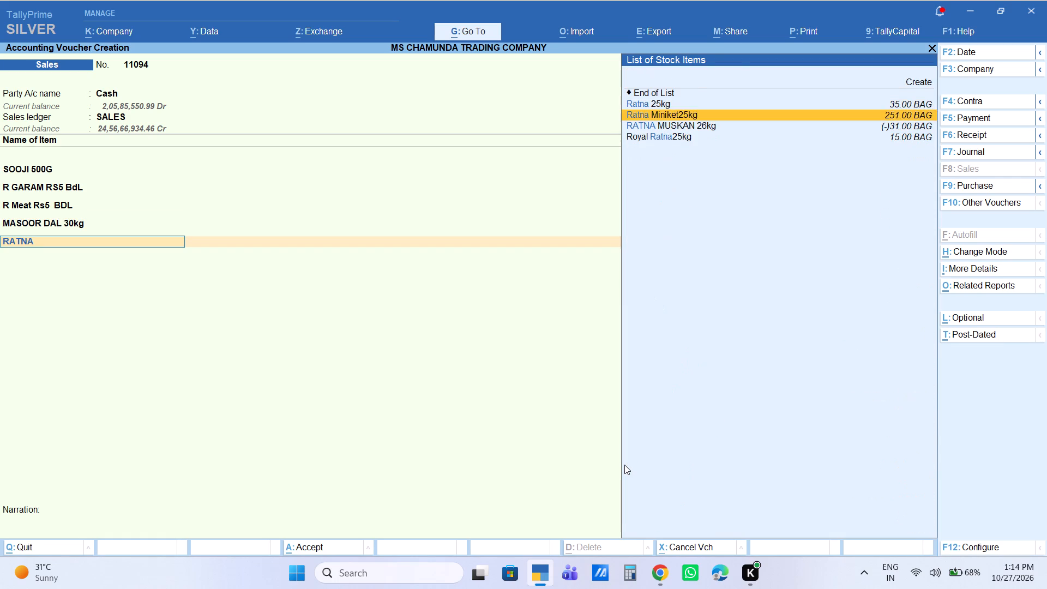
{"action": "key", "text": "Down"}
{"action": "key", "text": "Up"}
{"action": "key", "text": "Return"}
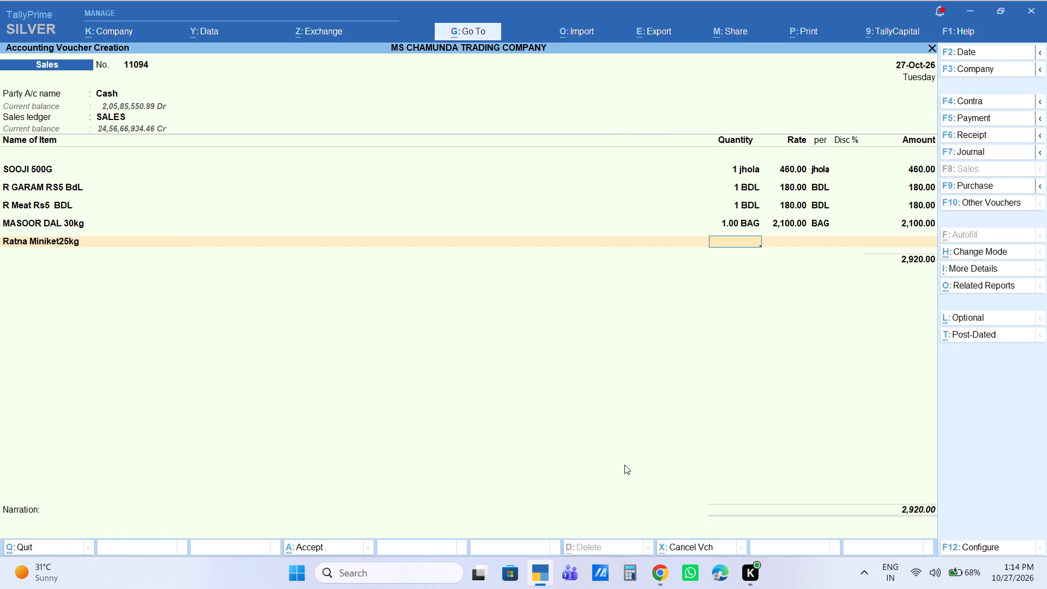
{"action": "key", "text": "1"}
{"action": "key", "text": "Return"}
{"action": "key", "text": "Return"}
{"action": "key", "text": "Return"}
{"action": "key", "text": "Return"}
{"action": "type", "text": "1225"}
{"action": "key", "text": "Return"}
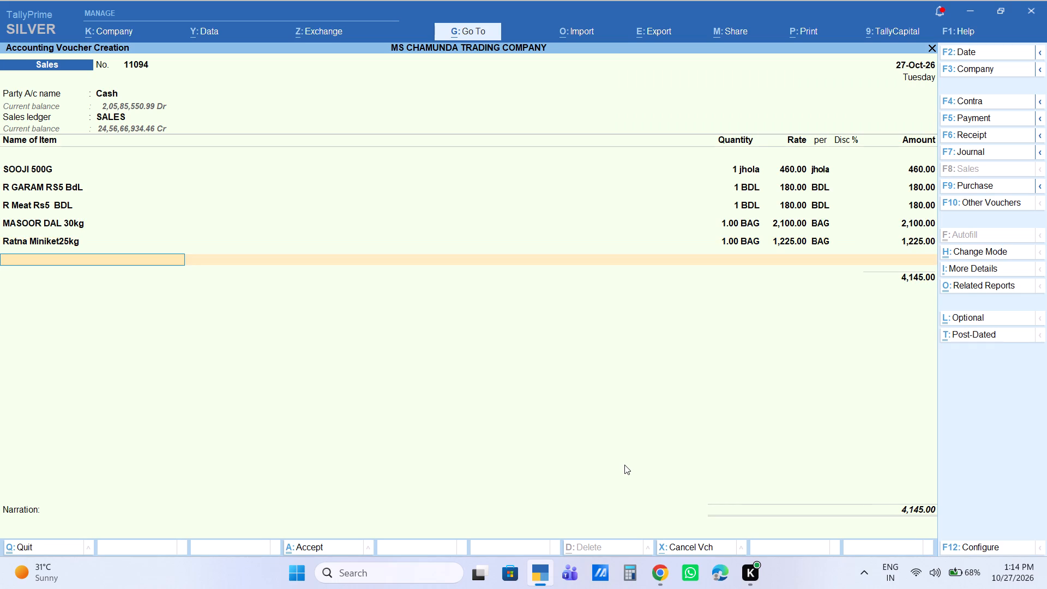
Add the item ELAICHI RS5 with a quantity of 1 BDL at the default rate of 125 and end the item list.
{"action": "type", "text": "ELAICH"}
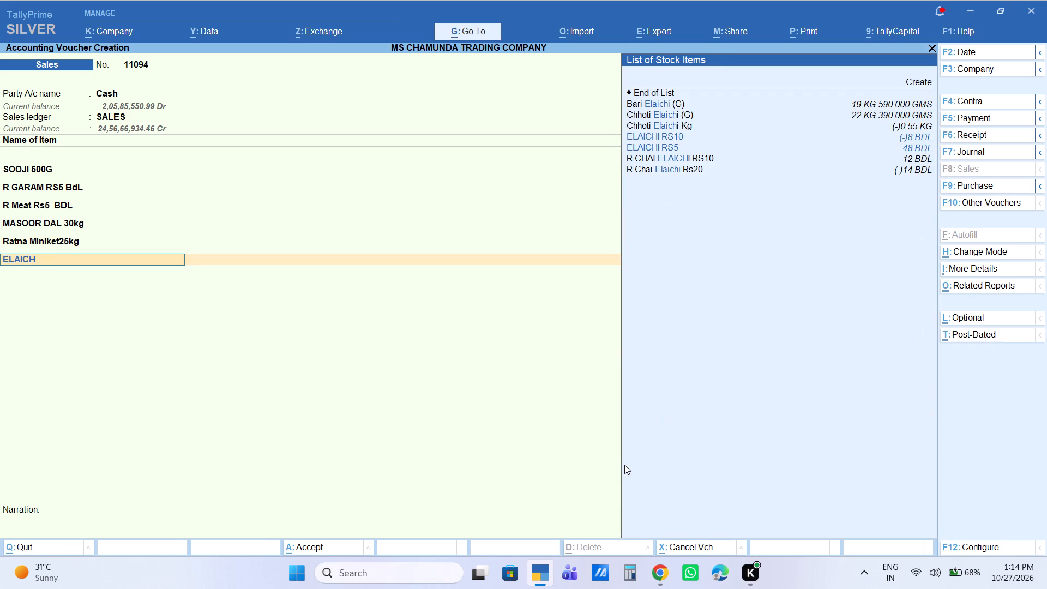
{"action": "key", "text": "Down"}
{"action": "key", "text": "Down"}
{"action": "key", "text": "Return"}
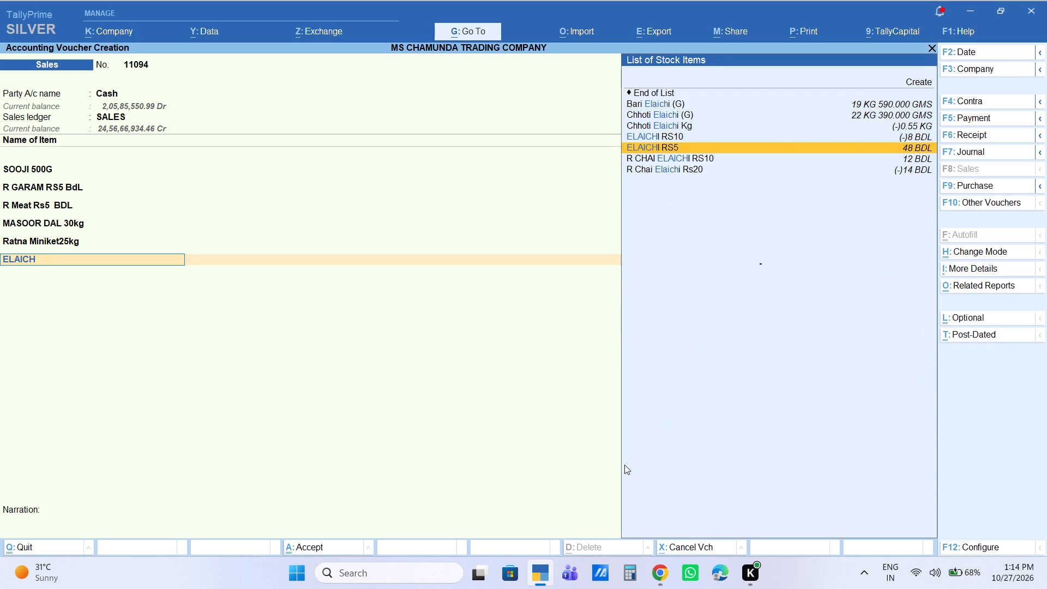
{"action": "key", "text": "1"}
{"action": "key", "text": "Return"}
{"action": "key", "text": "Return"}
{"action": "key", "text": "Return"}
{"action": "key", "text": "Return"}
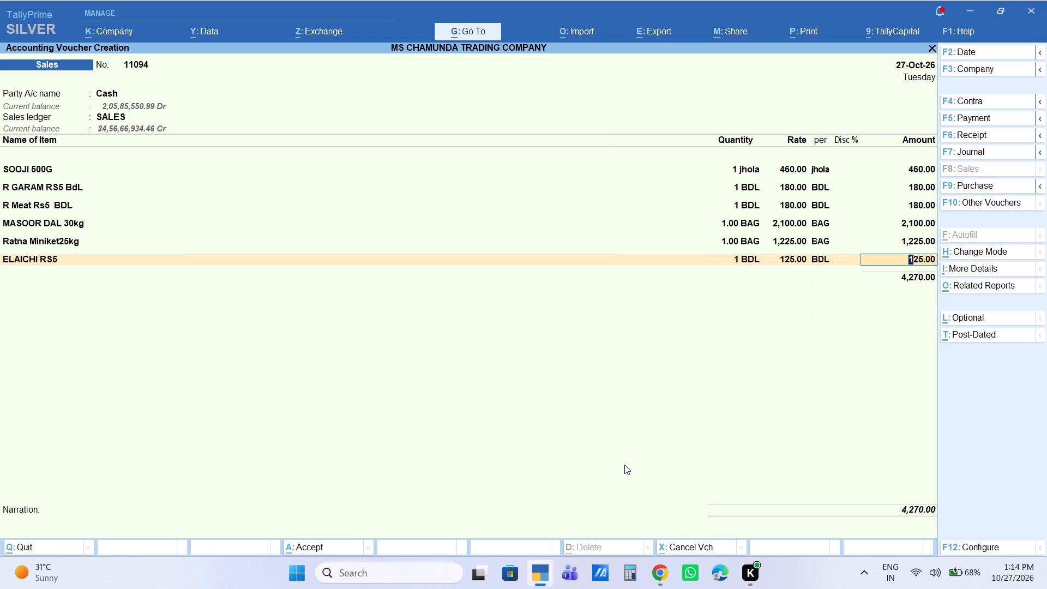
{"action": "key", "text": "Return"}
{"action": "key", "text": "Return"}
{"action": "key", "text": "Return"}
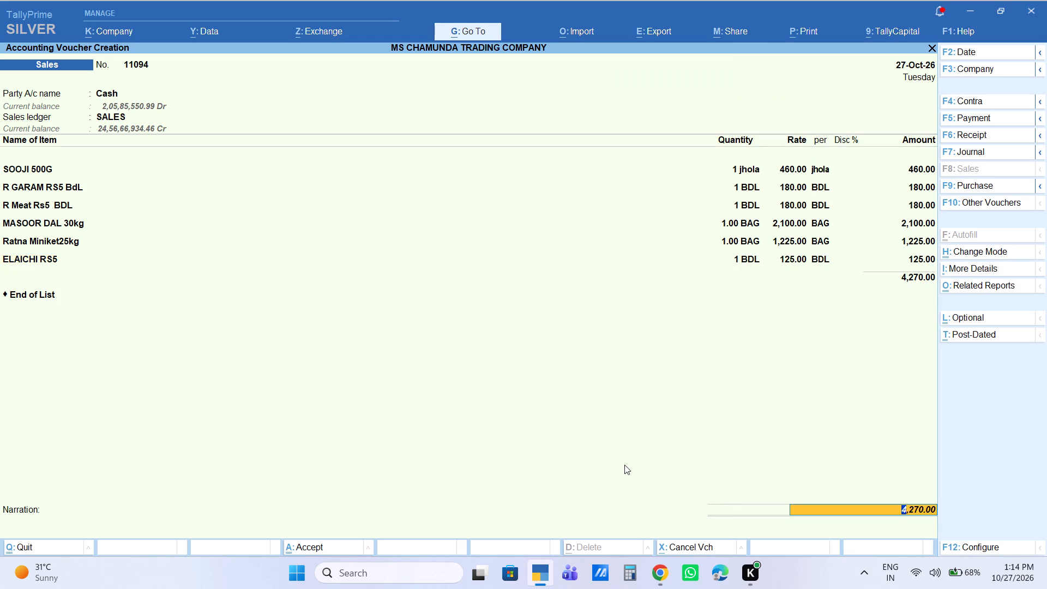
Set the amount of the MASOOR DAL 30kg line to 2,130.
{"action": "key", "text": "BackSpace"}
{"action": "key", "text": "BackSpace"}
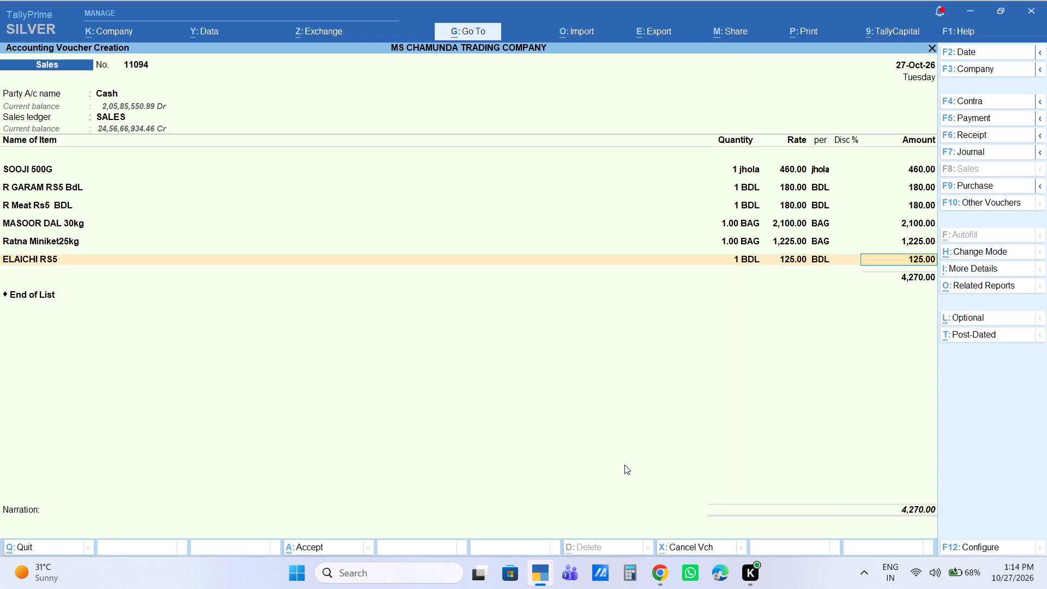
{"action": "key", "text": "Up"}
{"action": "key", "text": "Up"}
{"action": "type", "text": "2130"}
{"action": "key", "text": "Return"}
Save the sales voucher without extra charges or a narration.
{"action": "key", "text": "Return"}
{"action": "key", "text": "Return"}
{"action": "key", "text": "Return"}
{"action": "key", "text": "Return"}
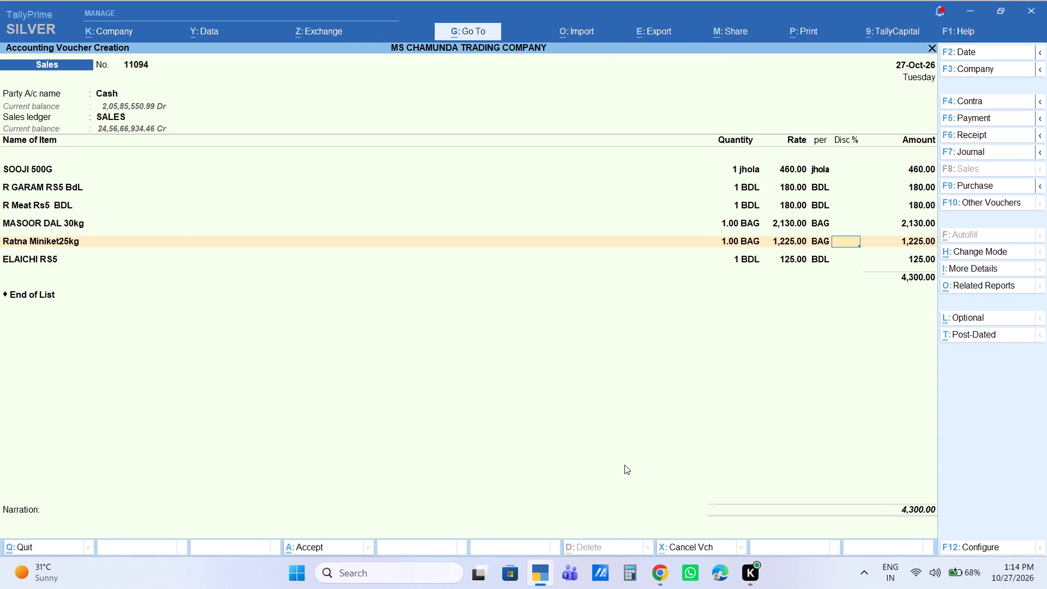
{"action": "key", "text": "Return"}
{"action": "key", "text": "Return"}
{"action": "key", "text": "Return"}
{"action": "key", "text": "Return"}
{"action": "key", "text": "Return"}
{"action": "key", "text": "Return"}
{"action": "key", "text": "Return"}
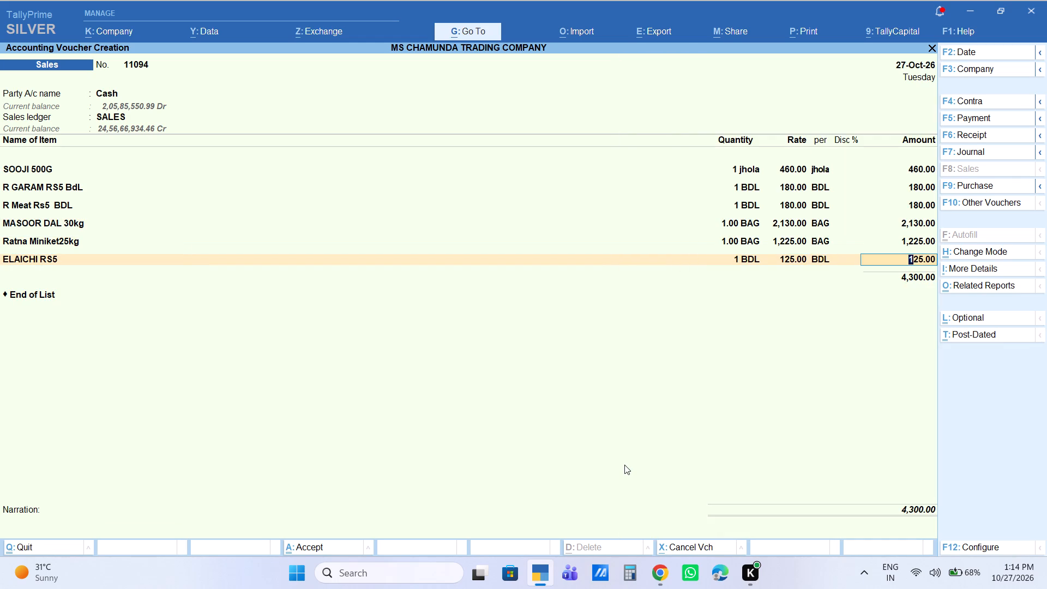
{"action": "key", "text": "Return"}
{"action": "key", "text": "Return"}
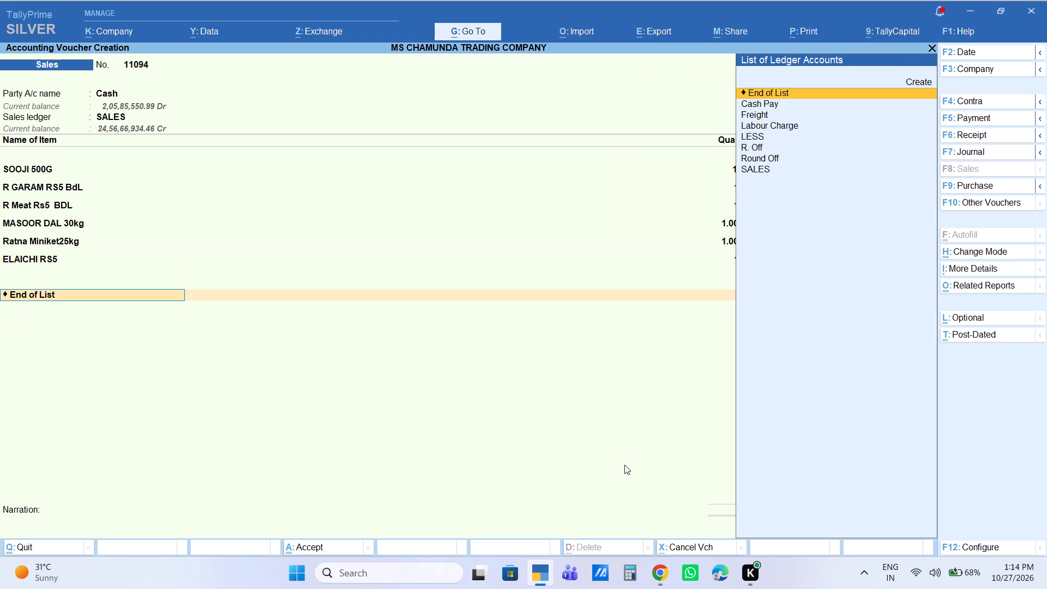
{"action": "key", "text": "Return"}
{"action": "key", "text": "Return"}
{"action": "key", "text": "Return"}
{"action": "key", "text": "Return"}
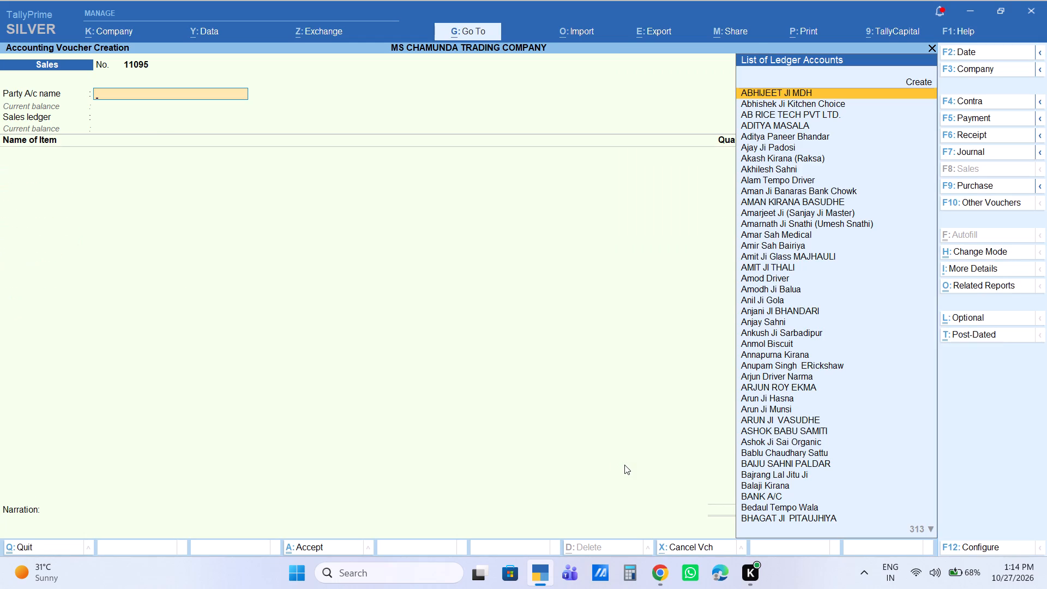
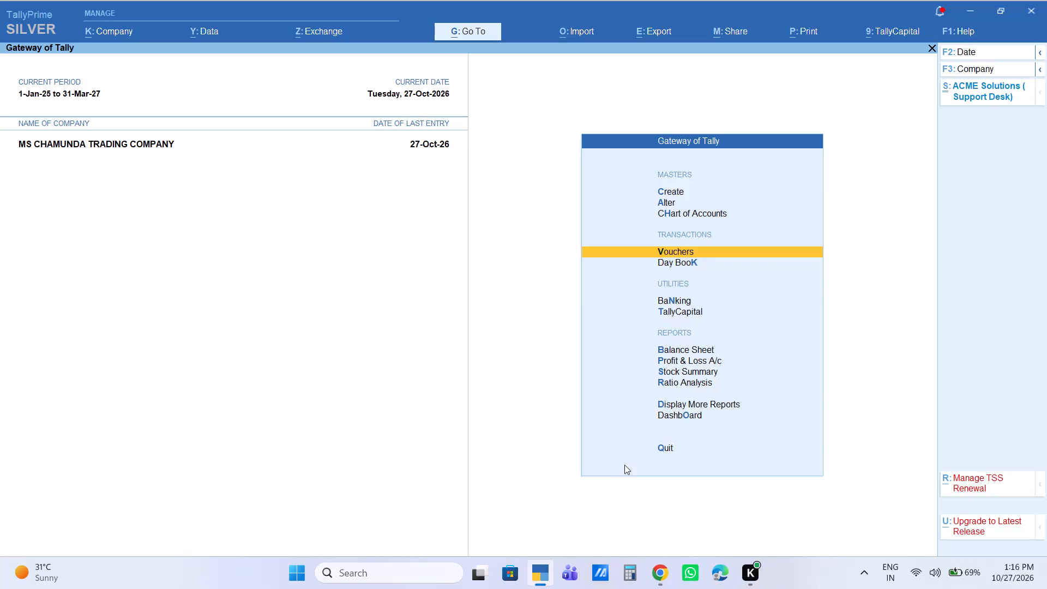
Open sales voucher 11092 of 27-Oct-26 from the Day Book for alteration.
{"action": "key", "text": "Down"}
{"action": "key", "text": "Return"}
{"action": "key", "text": "Down"}
{"action": "key", "text": "Down"}
{"action": "key", "text": "Down"}
{"action": "key", "text": "Down"}
{"action": "key", "text": "Down"}
{"action": "key", "text": "Down"}
{"action": "key", "text": "Down"}
{"action": "key", "text": "Down"}
{"action": "key", "text": "Down"}
{"action": "key", "text": "Down"}
{"action": "key", "text": "Down"}
{"action": "key", "text": "Down"}
{"action": "key", "text": "Down"}
{"action": "key", "text": "Down"}
{"action": "key", "text": "Down"}
{"action": "key", "text": "Down"}
{"action": "key", "text": "Down"}
{"action": "key", "text": "Down"}
{"action": "key", "text": "Down"}
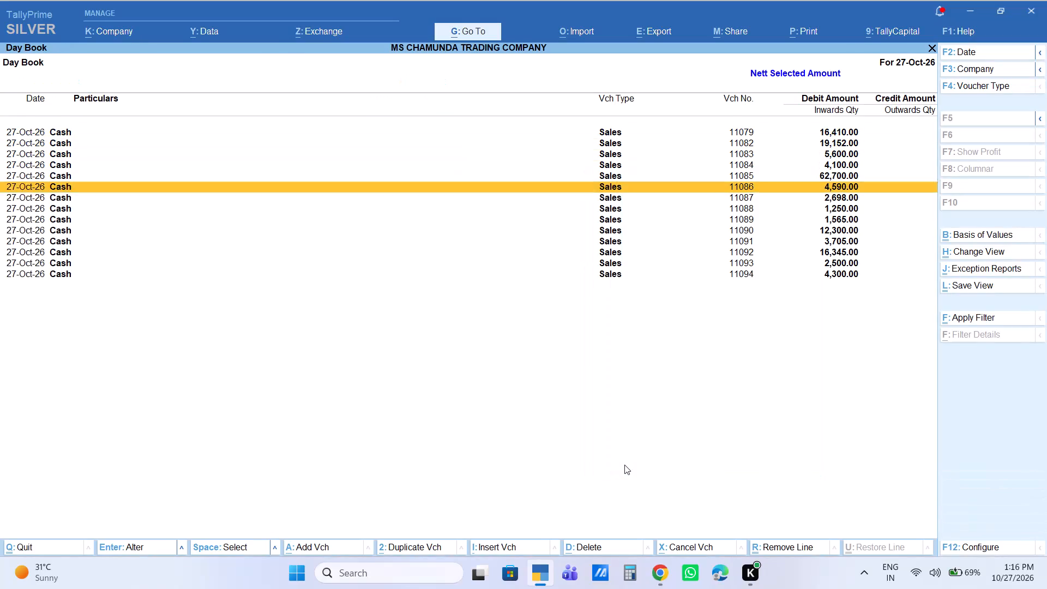
{"action": "key", "text": "Up"}
{"action": "key", "text": "Up"}
{"action": "key", "text": "Return"}
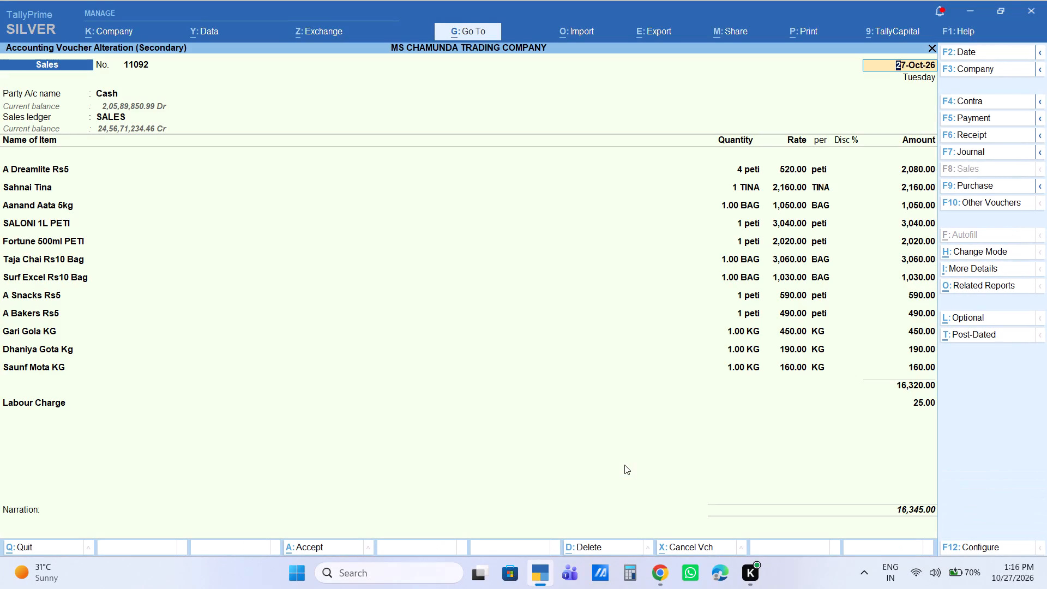
Set the quantity of the A Dreamlite Rs5 line to 5 peti, keeping the rate of 520.
{"action": "key", "text": "Return"}
{"action": "key", "text": "Return"}
{"action": "key", "text": "Return"}
{"action": "key", "text": "Return"}
{"action": "key", "text": "Return"}
{"action": "key", "text": "Return"}
{"action": "key", "text": "Return"}
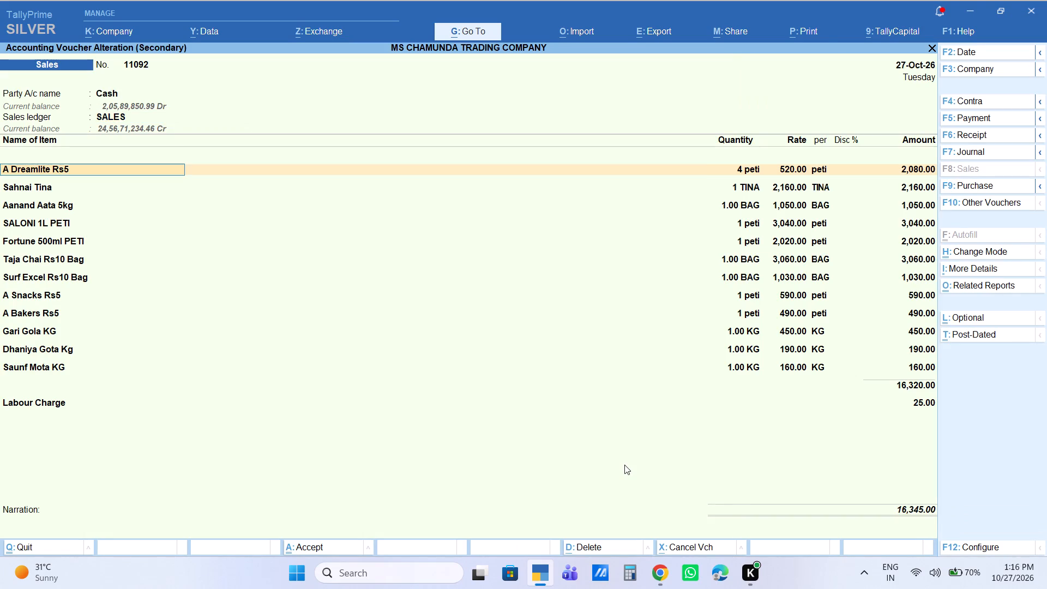
{"action": "key", "text": "Return"}
{"action": "key", "text": "Return"}
{"action": "key", "text": "BackSpace"}
{"action": "key", "text": "5"}
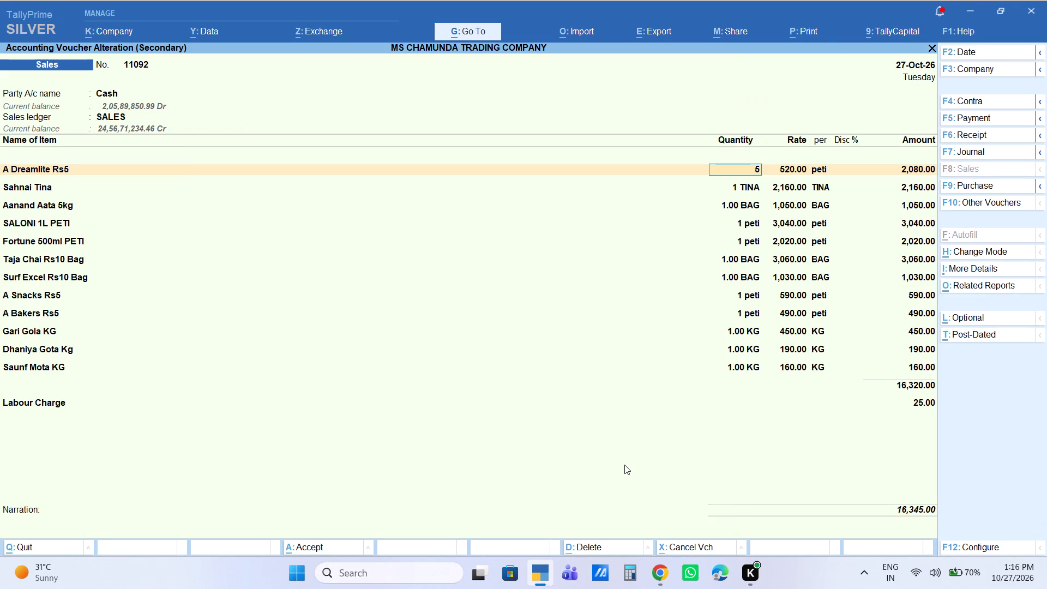
{"action": "key", "text": "Return"}
{"action": "key", "text": "Return"}
{"action": "key", "text": "Return"}
{"action": "key", "text": "Return"}
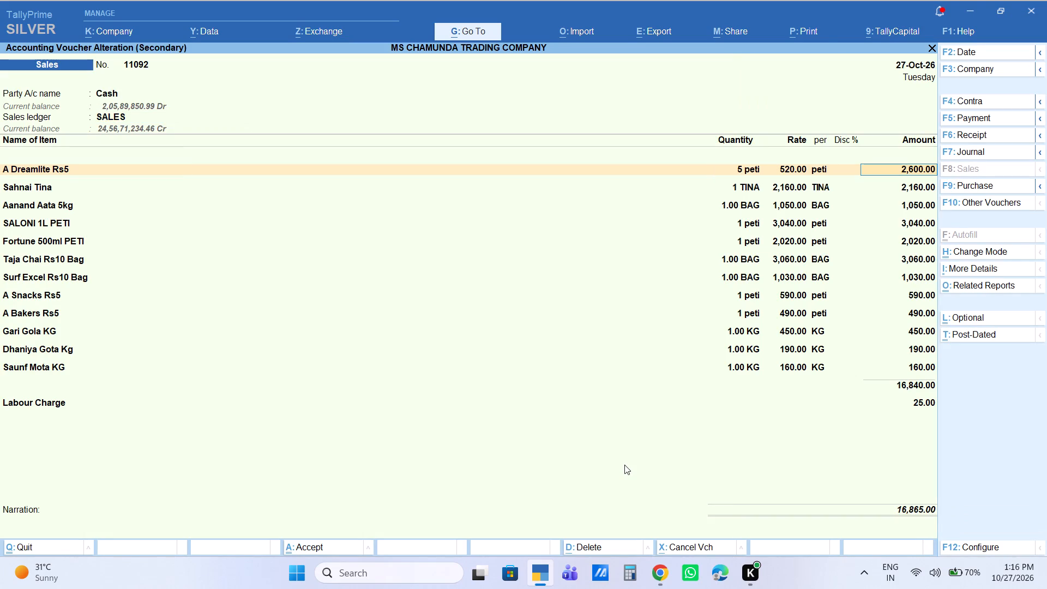
Set the quantity of the Gari Gola KG line to 1.1 KG.
{"action": "key", "text": "Down"}
{"action": "key", "text": "Down"}
{"action": "key", "text": "Down"}
{"action": "key", "text": "Down"}
{"action": "key", "text": "Down"}
{"action": "key", "text": "Down"}
{"action": "key", "text": "Down"}
{"action": "key", "text": "Down"}
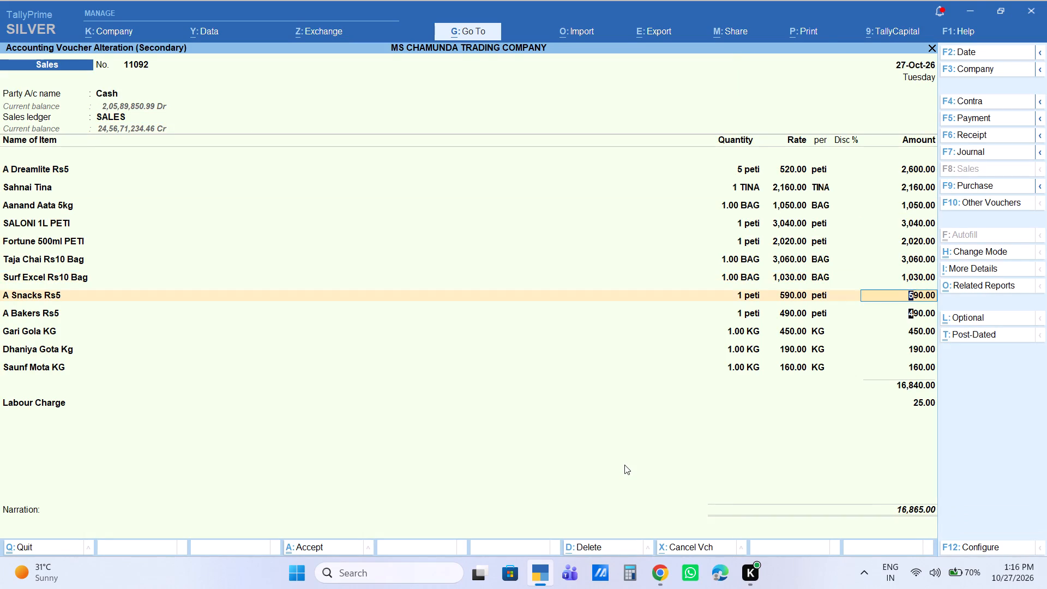
{"action": "key", "text": "Down"}
{"action": "key", "text": "BackSpace"}
{"action": "key", "text": "BackSpace"}
{"action": "key", "text": "BackSpace"}
{"action": "key", "text": "BackSpace"}
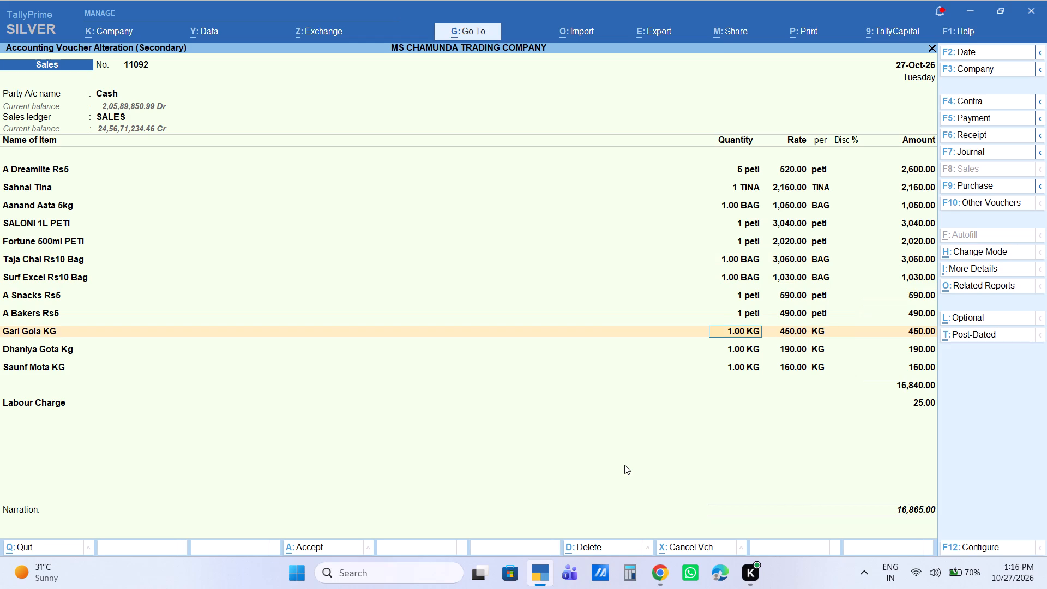
{"action": "type", "text": "1.1"}
{"action": "key", "text": "Return"}
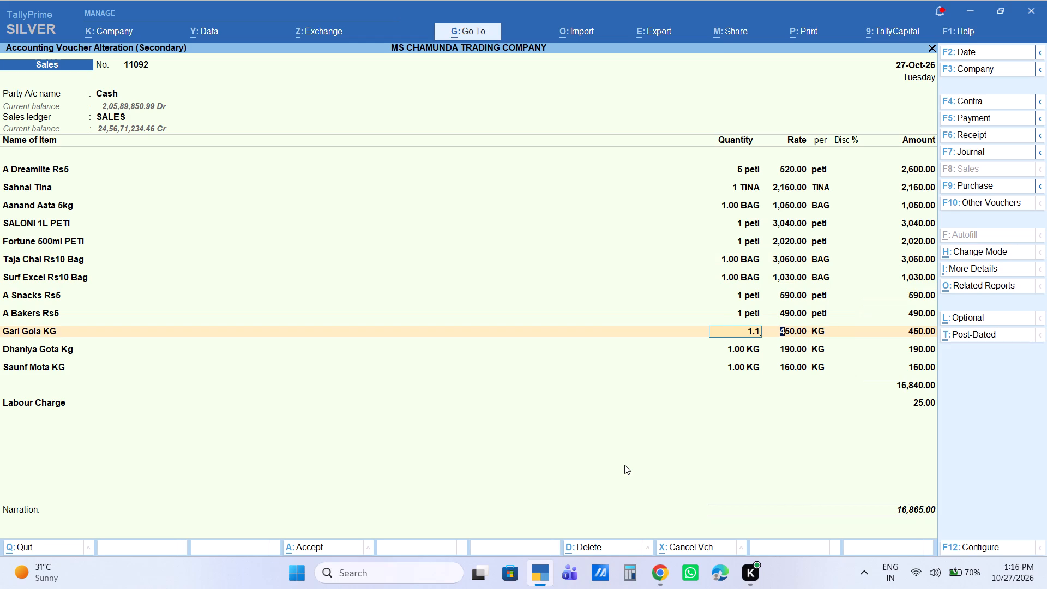
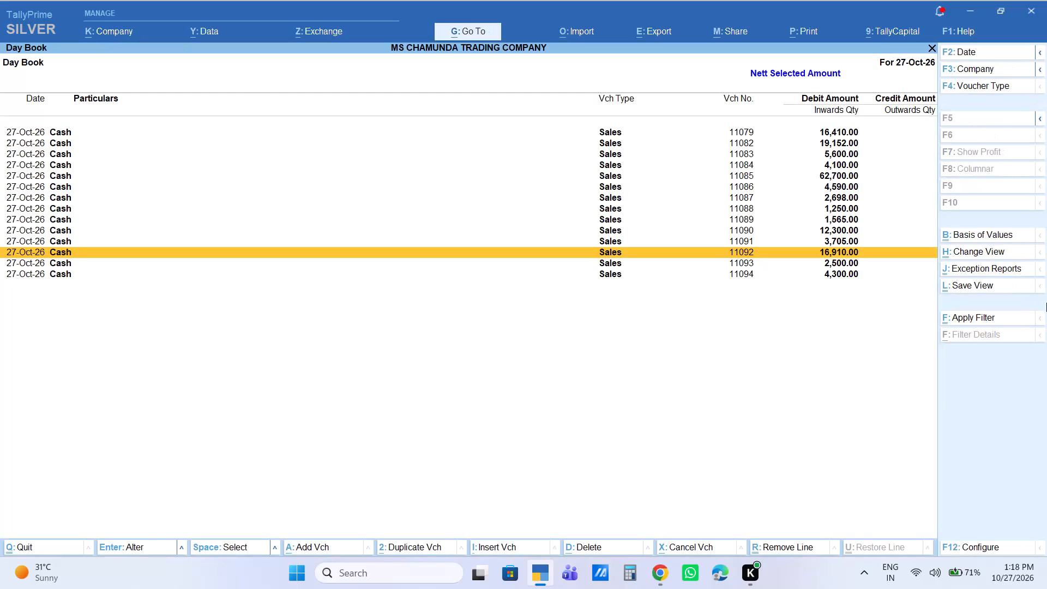
Reopen sales voucher 11092 of 27-Oct-26 from the Day Book for alteration.
{"action": "key", "text": "Return"}
{"action": "key", "text": "Return"}
{"action": "key", "text": "Return"}
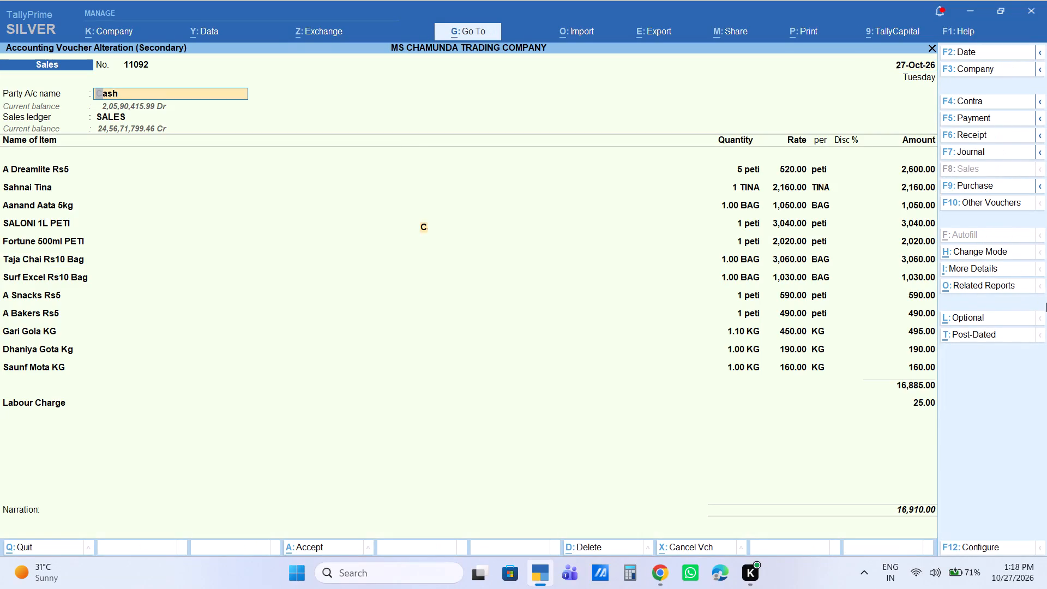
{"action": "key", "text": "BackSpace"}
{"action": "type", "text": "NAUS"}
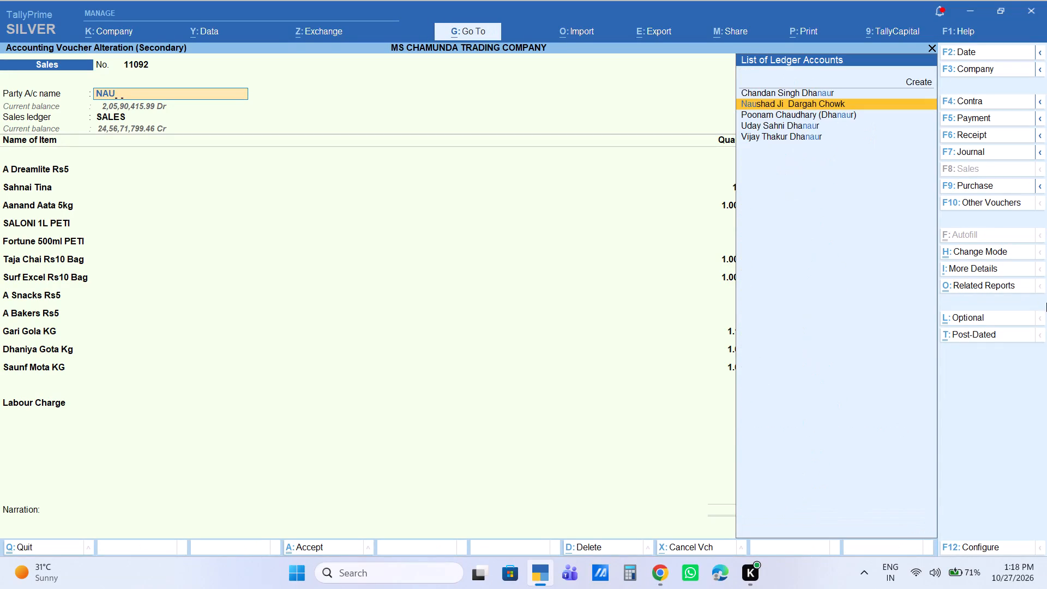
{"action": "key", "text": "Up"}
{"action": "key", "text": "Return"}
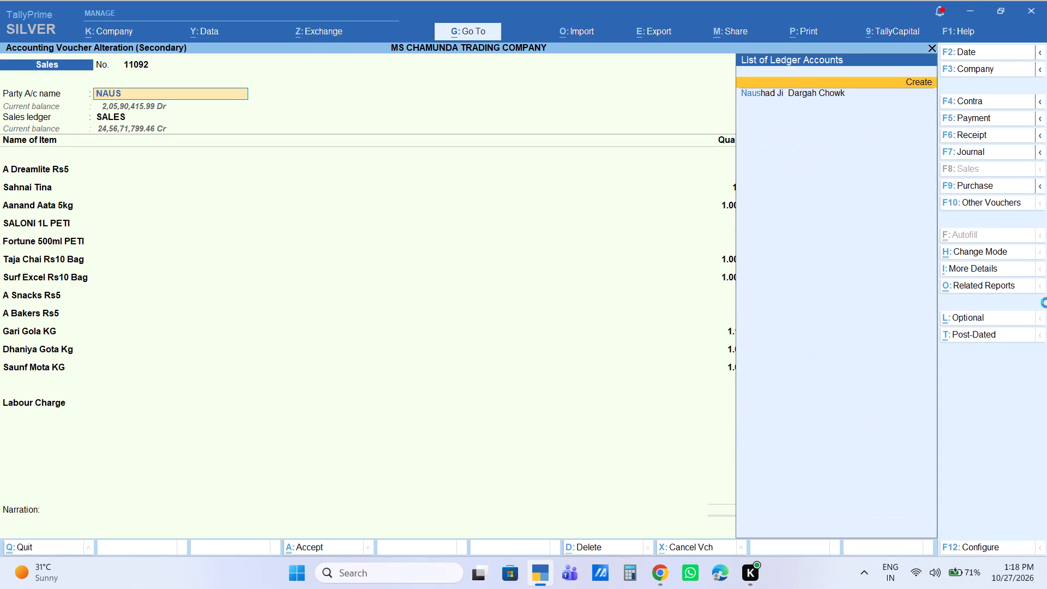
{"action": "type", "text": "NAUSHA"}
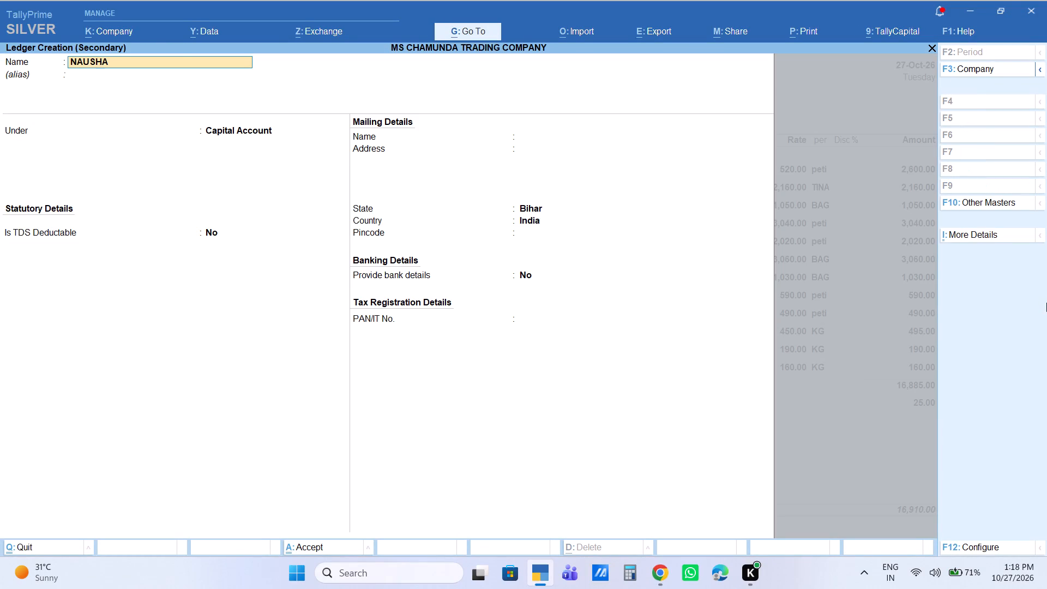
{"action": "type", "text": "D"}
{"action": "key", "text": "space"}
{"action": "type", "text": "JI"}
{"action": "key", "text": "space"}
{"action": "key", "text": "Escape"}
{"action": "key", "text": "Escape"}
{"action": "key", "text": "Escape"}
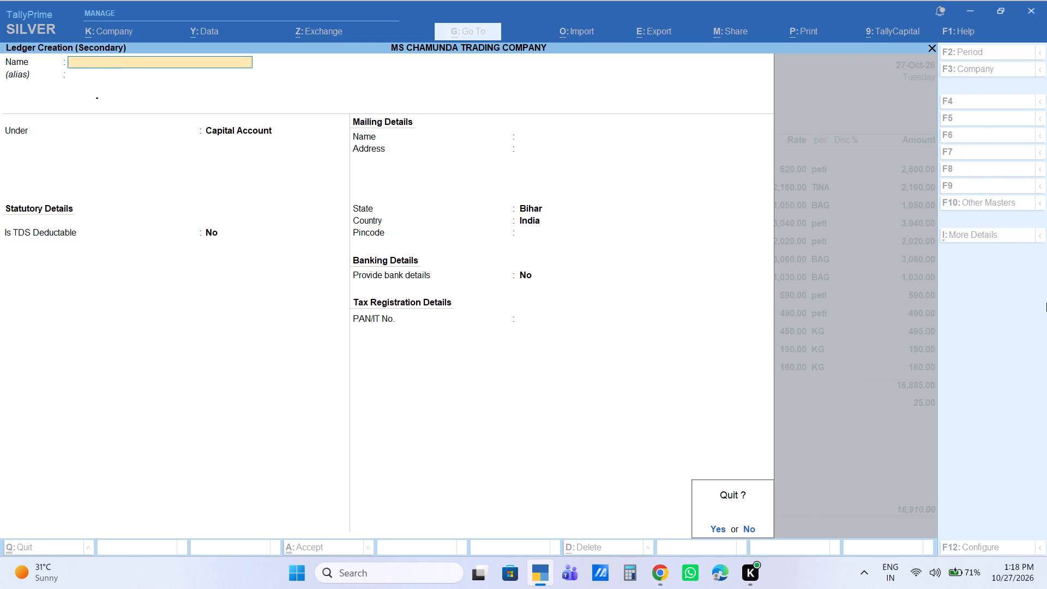
Select Cash as the party account and enter the buyer's name in the party details, keeping state Bihar and country India.
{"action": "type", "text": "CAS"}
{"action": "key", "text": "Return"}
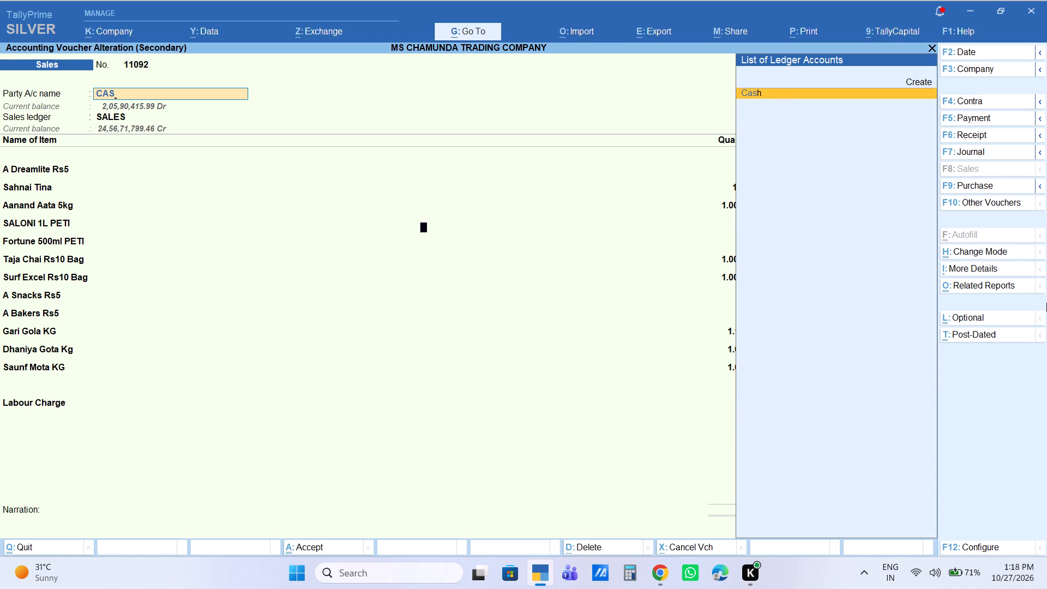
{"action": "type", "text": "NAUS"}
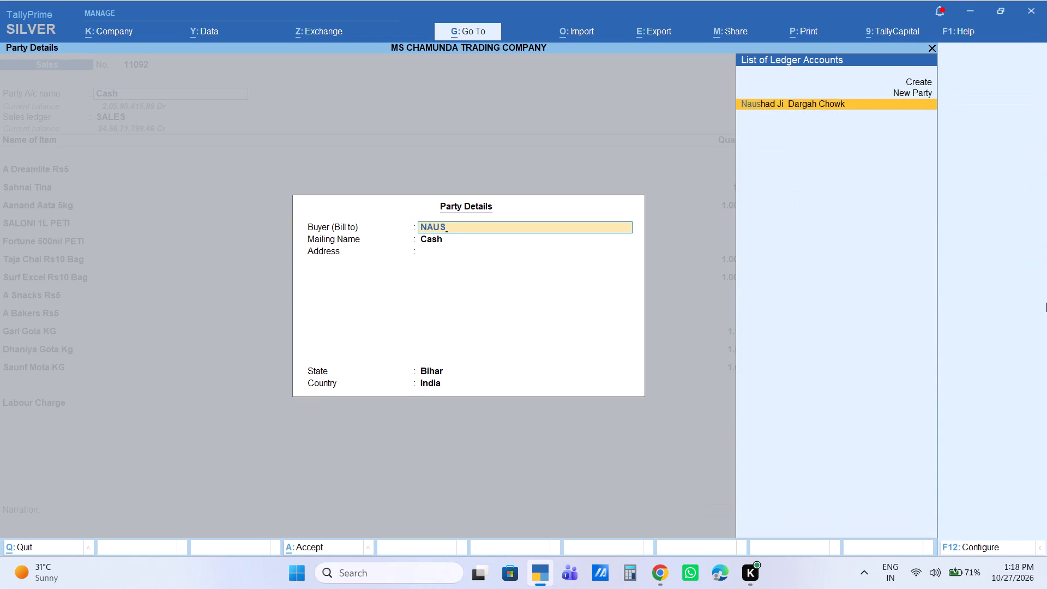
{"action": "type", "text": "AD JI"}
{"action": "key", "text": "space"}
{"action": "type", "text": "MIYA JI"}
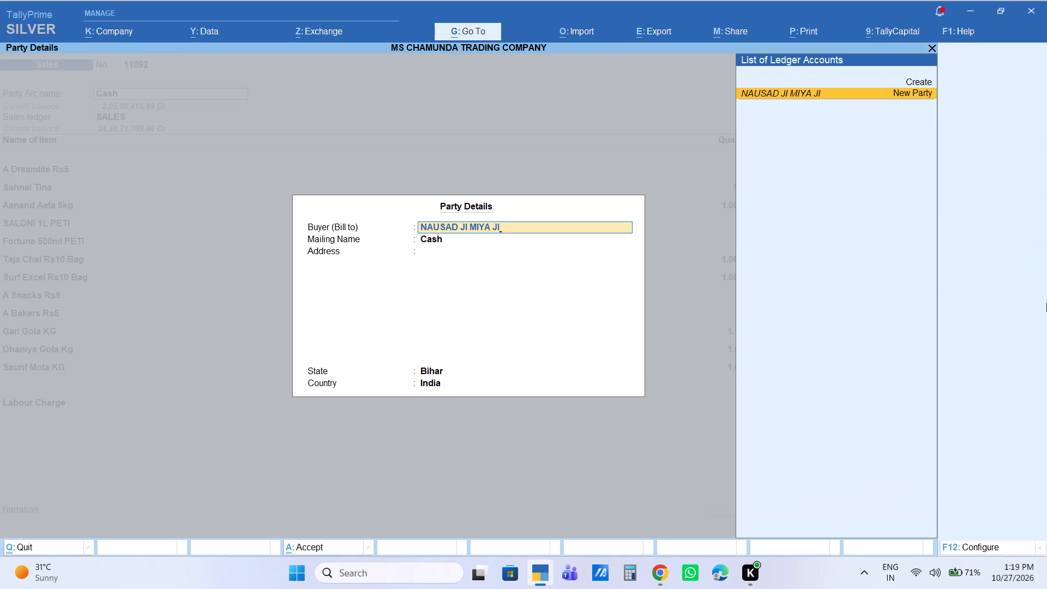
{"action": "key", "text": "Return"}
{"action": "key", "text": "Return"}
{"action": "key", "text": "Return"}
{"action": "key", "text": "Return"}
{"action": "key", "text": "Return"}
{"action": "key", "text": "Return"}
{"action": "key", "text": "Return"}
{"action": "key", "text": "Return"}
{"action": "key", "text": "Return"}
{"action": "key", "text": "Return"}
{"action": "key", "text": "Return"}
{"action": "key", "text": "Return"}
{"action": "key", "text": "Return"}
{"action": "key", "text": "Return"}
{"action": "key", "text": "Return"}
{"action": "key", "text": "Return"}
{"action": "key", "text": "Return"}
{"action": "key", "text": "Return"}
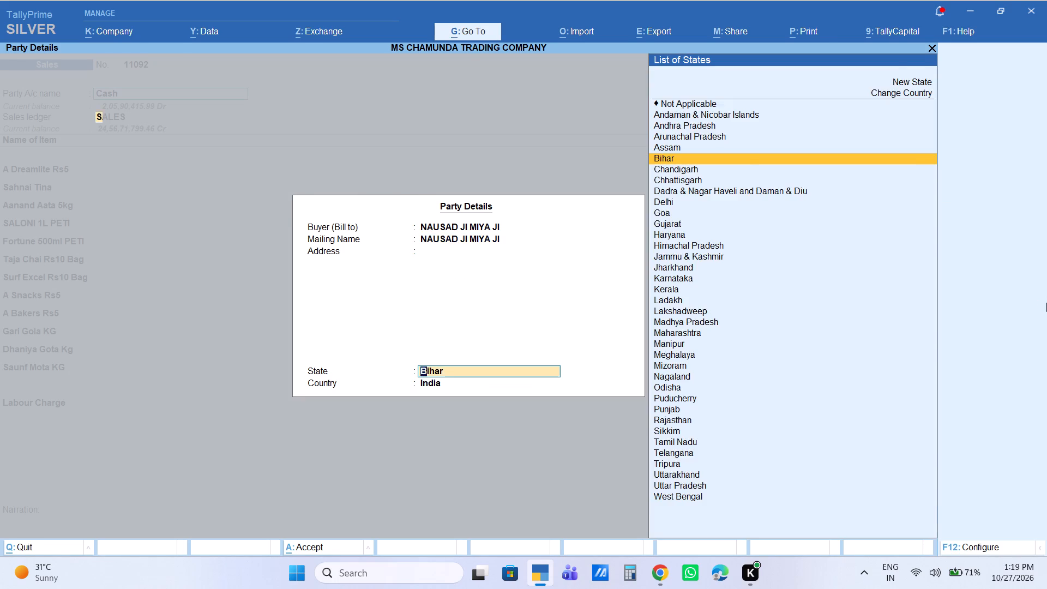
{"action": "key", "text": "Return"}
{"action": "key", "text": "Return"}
Save voucher 11092, keeping its sales ledger, item lines and labour charge as entered.
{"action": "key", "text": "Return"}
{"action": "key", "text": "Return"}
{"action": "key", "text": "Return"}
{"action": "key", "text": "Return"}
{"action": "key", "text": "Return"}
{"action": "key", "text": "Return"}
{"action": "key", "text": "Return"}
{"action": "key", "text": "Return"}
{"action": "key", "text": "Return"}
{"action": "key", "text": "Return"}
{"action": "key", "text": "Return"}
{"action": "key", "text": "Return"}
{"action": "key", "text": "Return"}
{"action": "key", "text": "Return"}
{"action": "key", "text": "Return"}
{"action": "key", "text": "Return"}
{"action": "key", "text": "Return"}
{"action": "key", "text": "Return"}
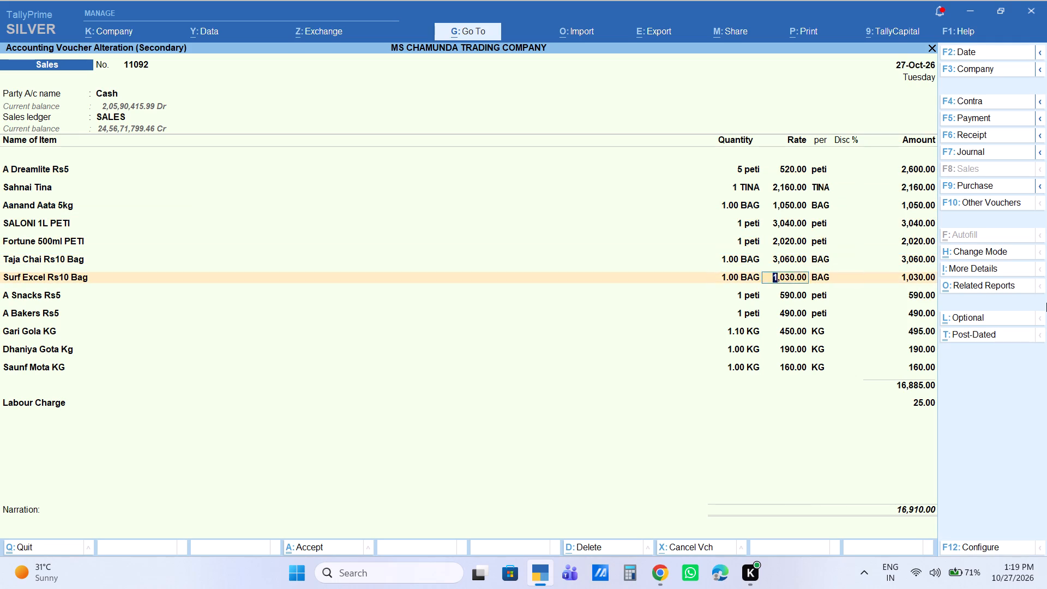
{"action": "key", "text": "Return"}
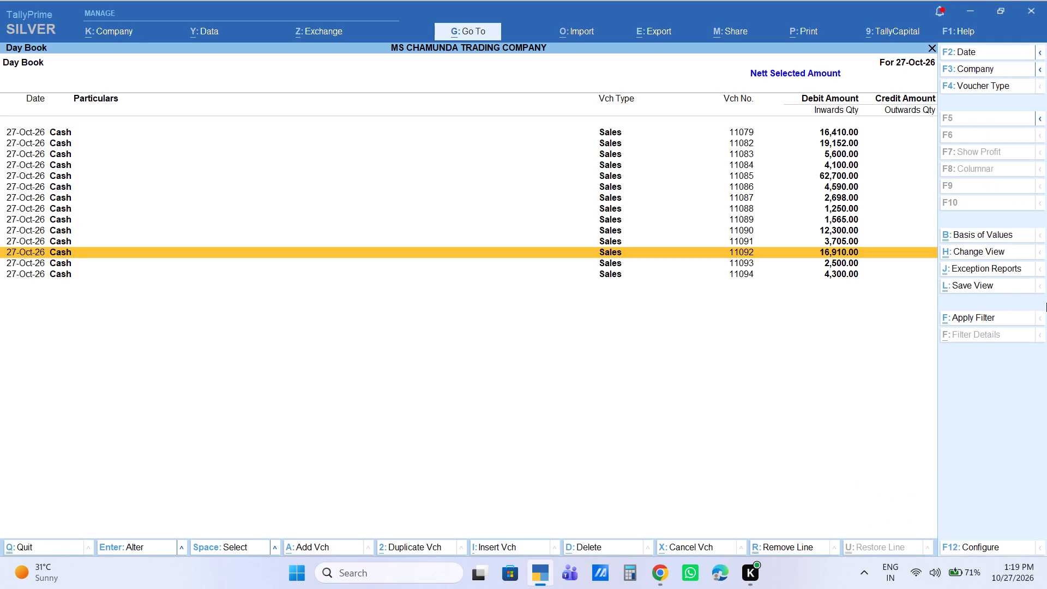